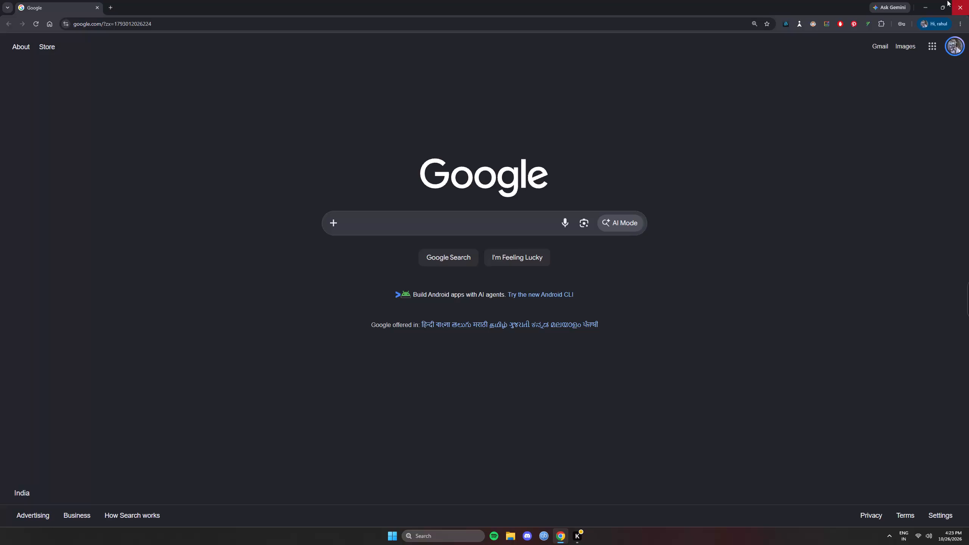
Close the Google Chrome browser window to get back to the desktop.
left_click(926, 51)
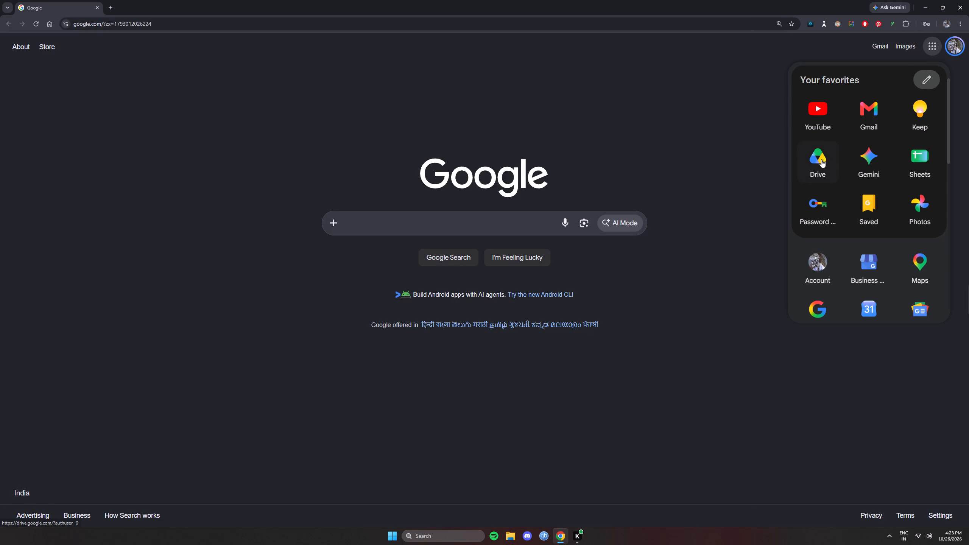
left_click(968, 0)
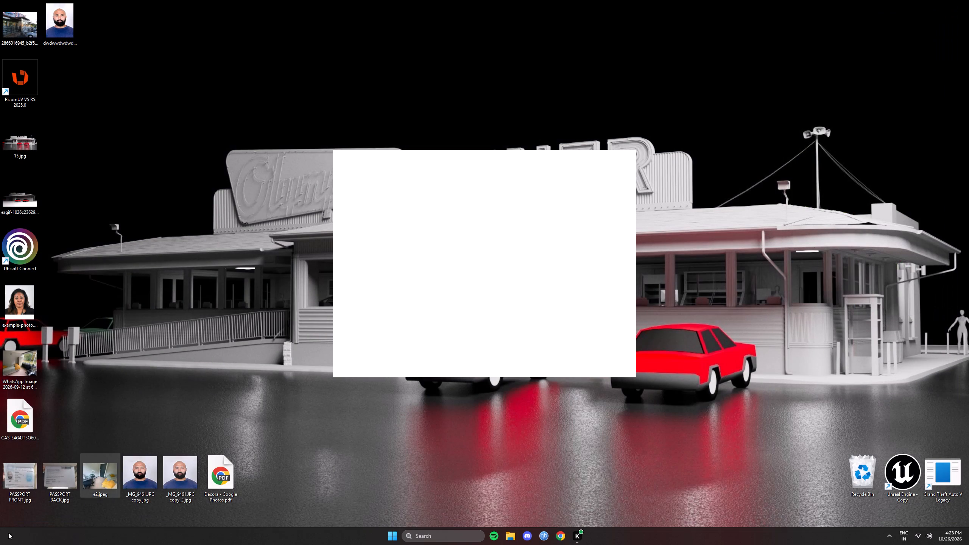
Open the Windows search from the desktop.
left_click(816, 330)
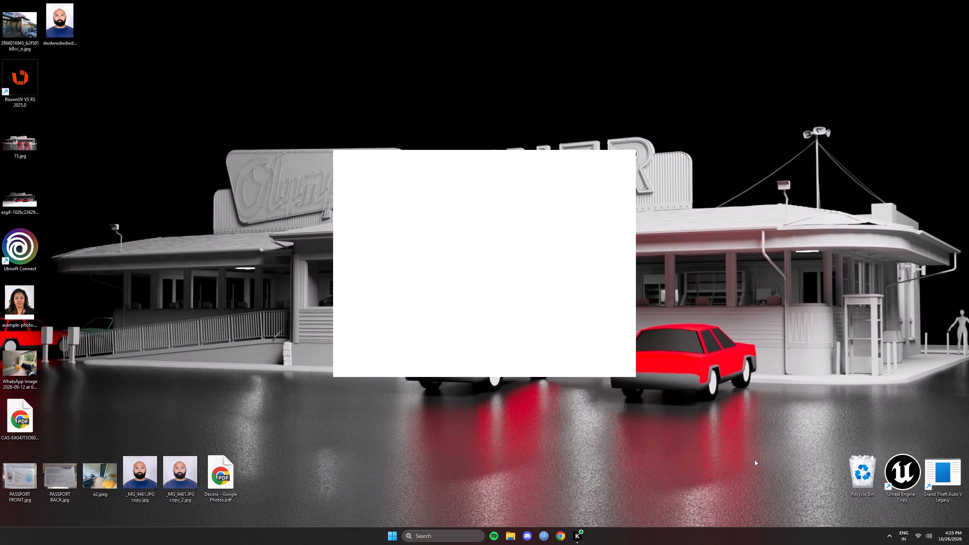
left_click(425, 540)
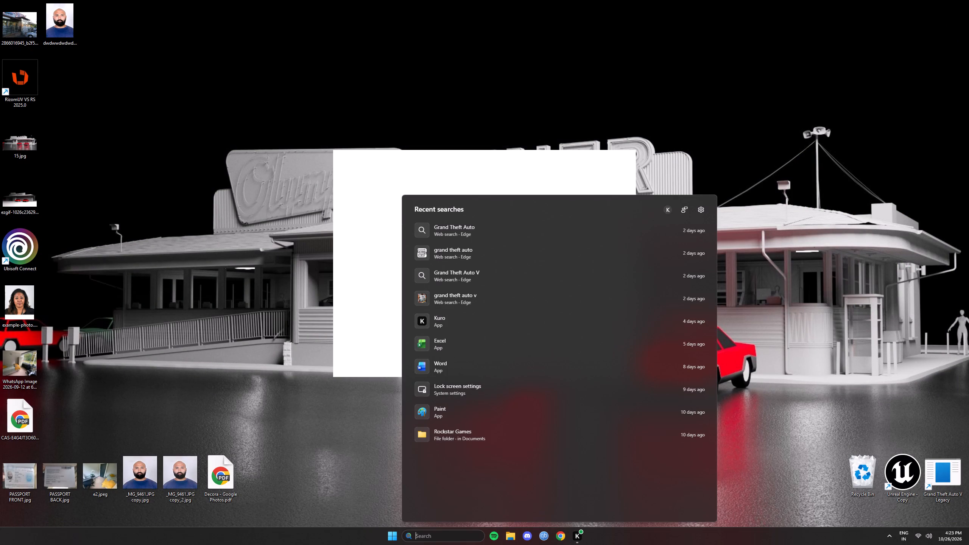
Launch Excel and open the recent workbook work in complete.xlsx.
left_click(460, 335)
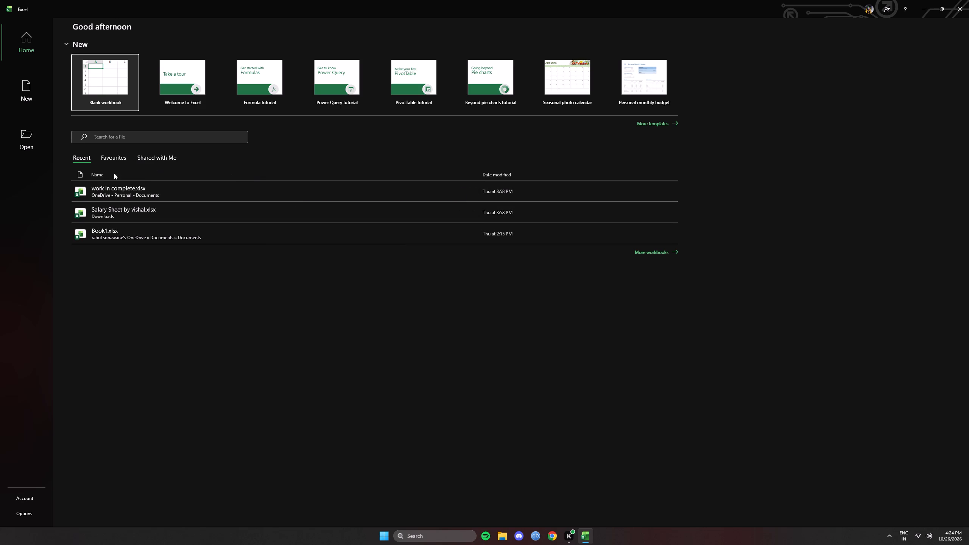
left_click(113, 190)
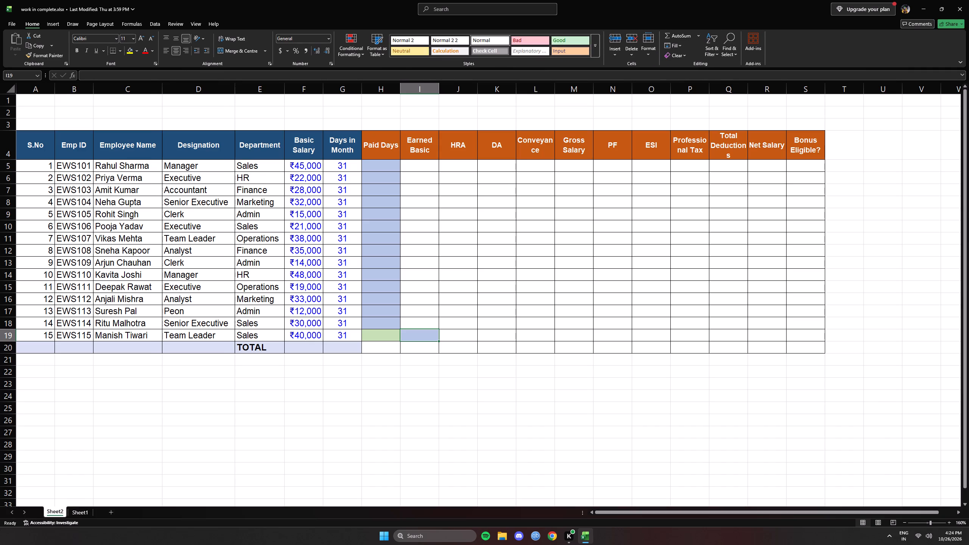
Examine the salary table's Paid Days column on Sheet2 and the attendance table's Paid Days column on Sheet1.
left_click(664, 438)
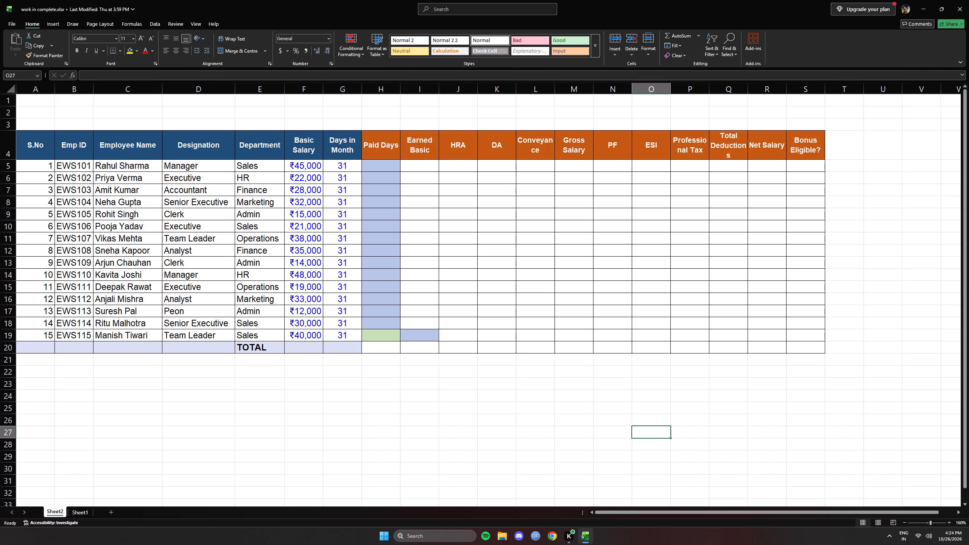
left_click(380, 347)
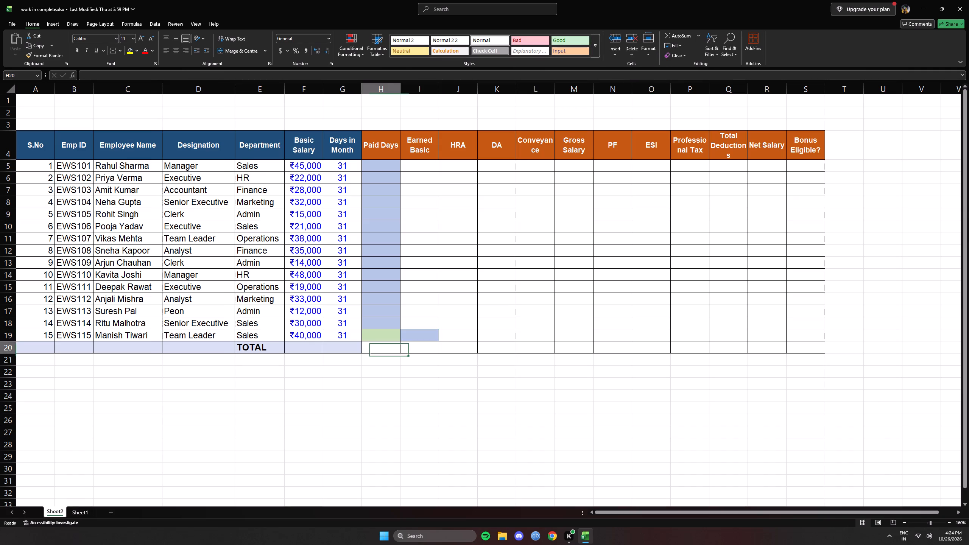
left_click(421, 346)
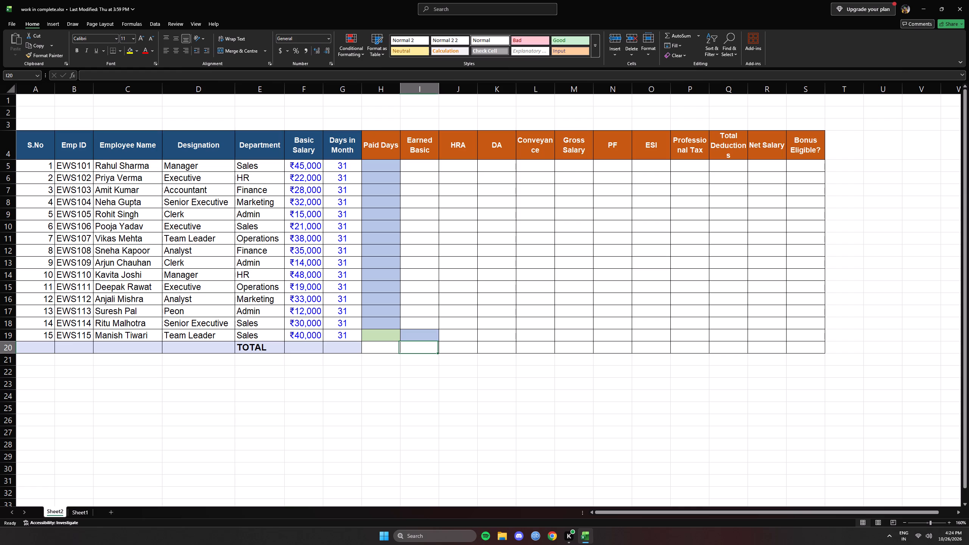
left_click(348, 179)
left_click(388, 164)
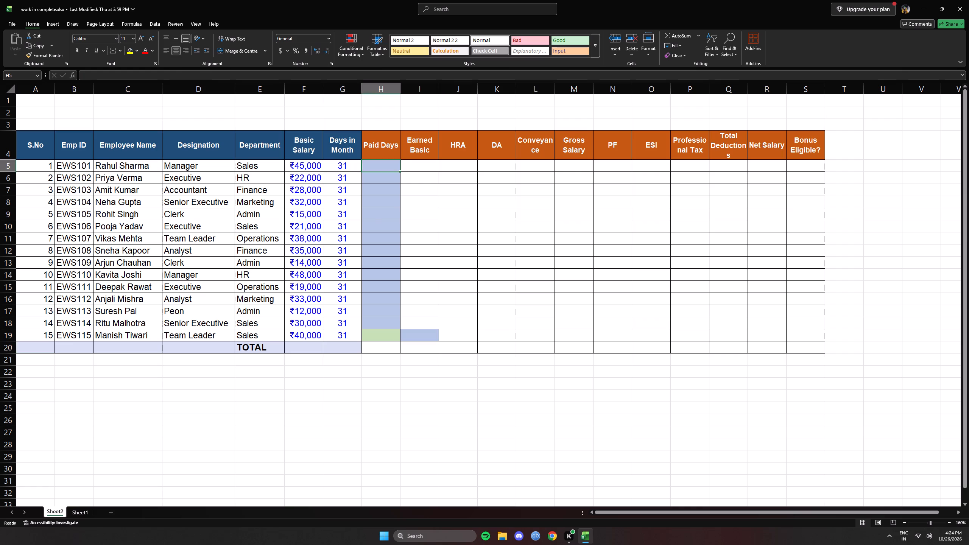
left_click_drag(386, 212, 387, 218)
left_click_drag(390, 265, 394, 281)
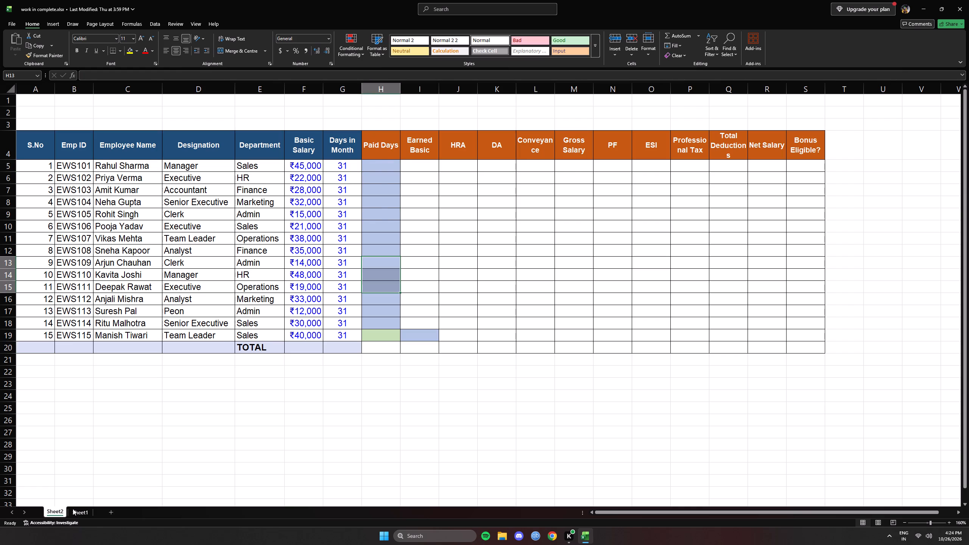
left_click(73, 509)
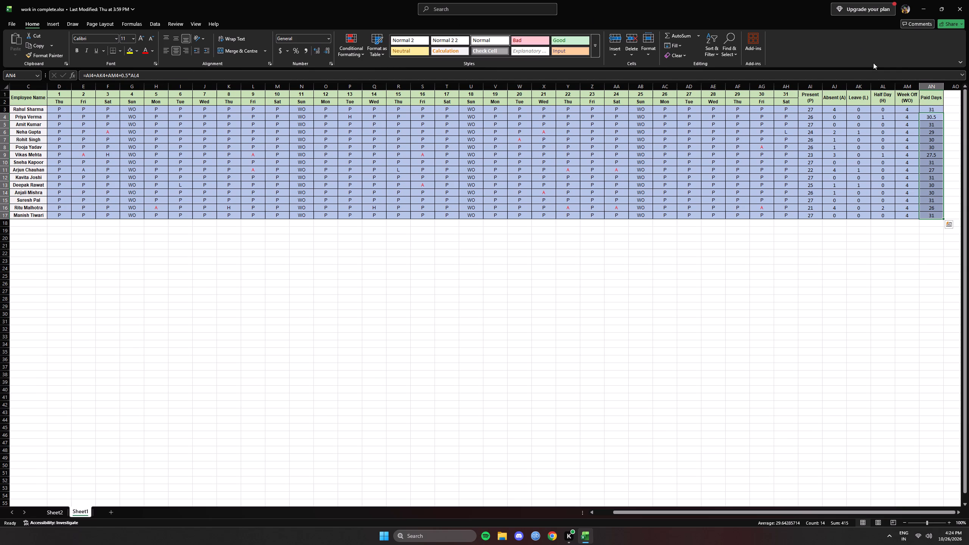
left_click(928, 246)
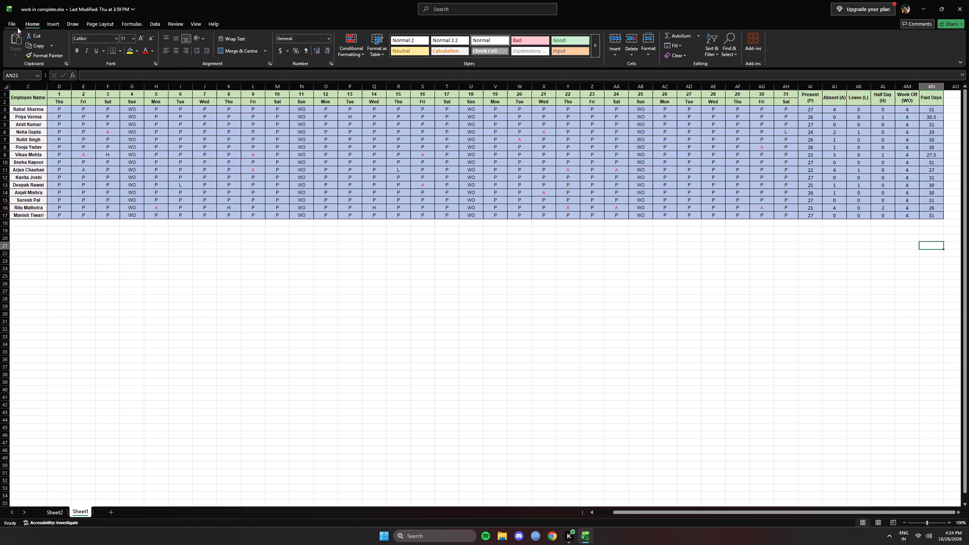
left_click(48, 509)
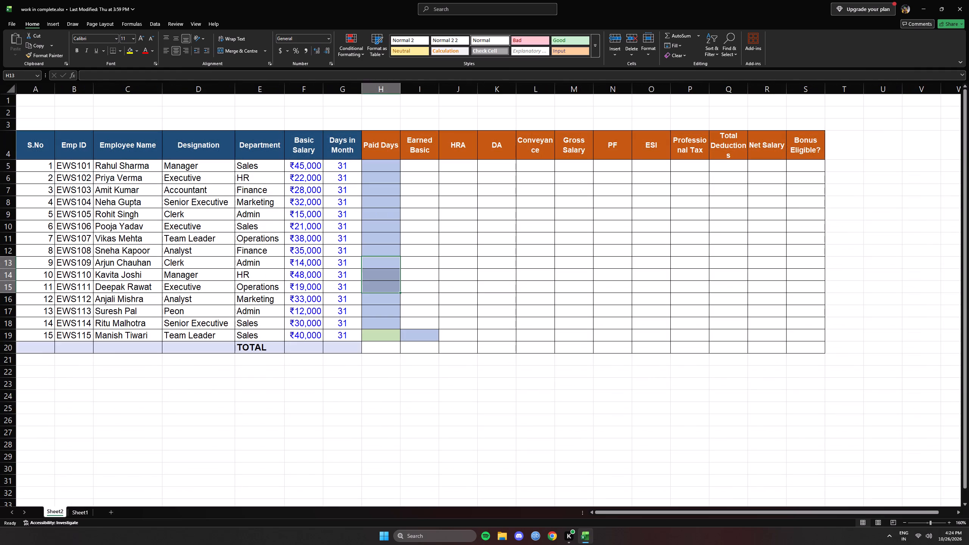
left_click(344, 171)
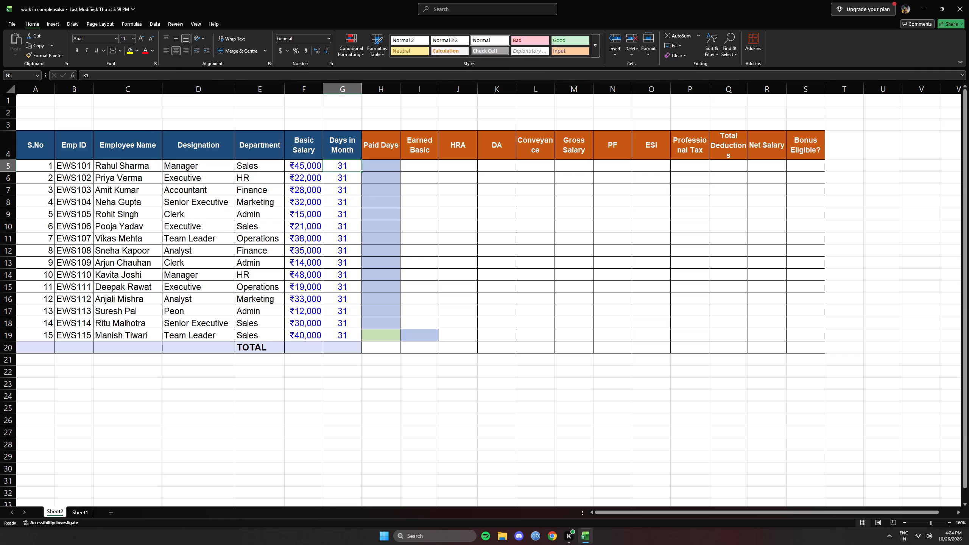
left_click(84, 510)
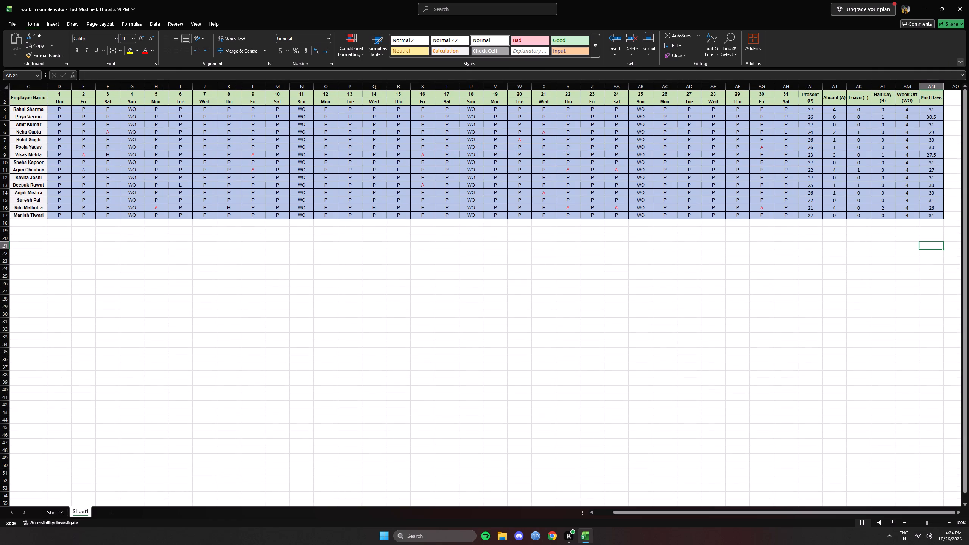
In Sheet2 cell H5, enter a formula linking Paid Days to the attendance sheet: =Sheet1!AN3.
left_click(59, 508)
left_click(386, 165)
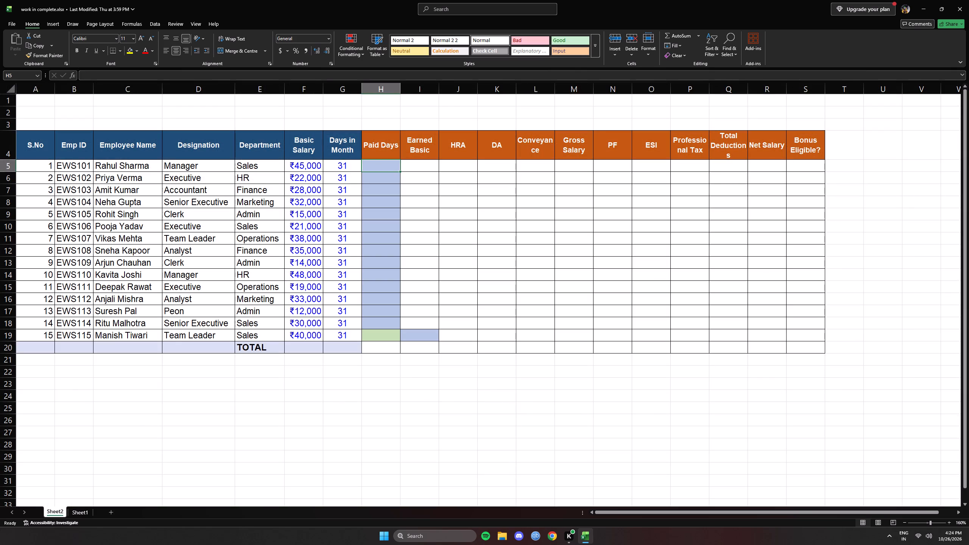
key("equal")
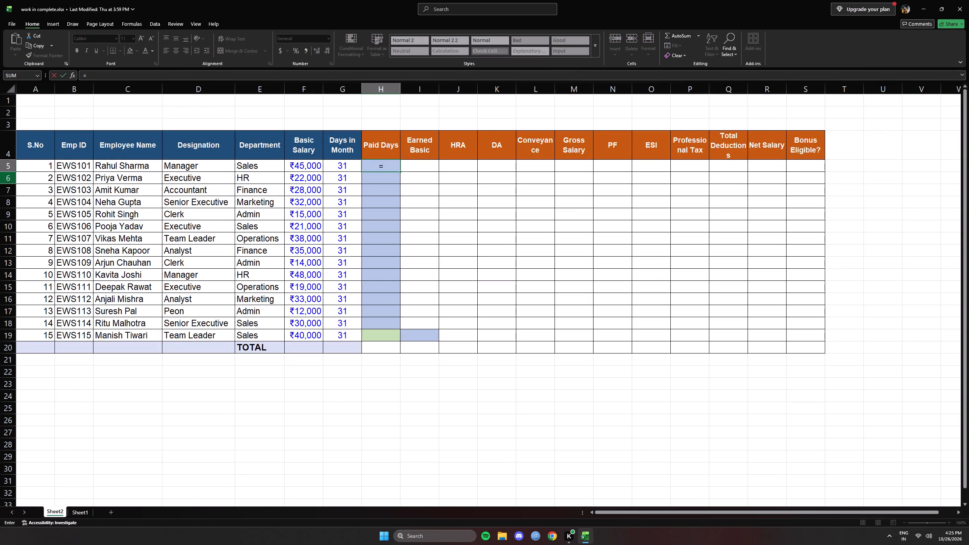
left_click(72, 512)
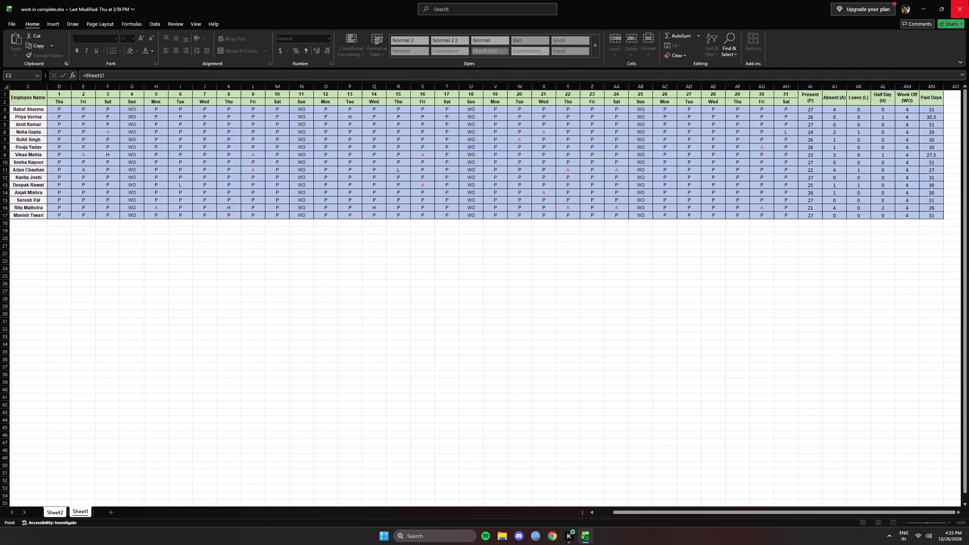
left_click(930, 111)
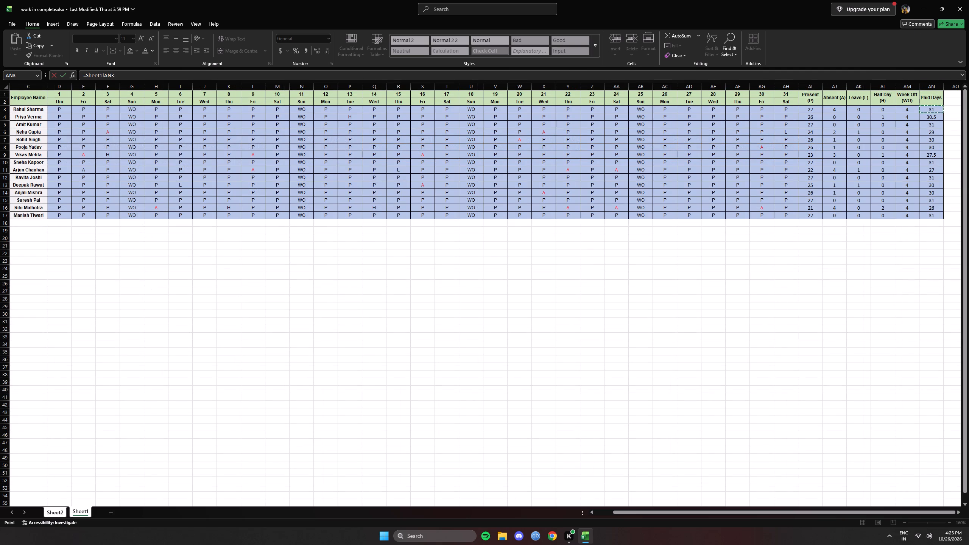
key("Return")
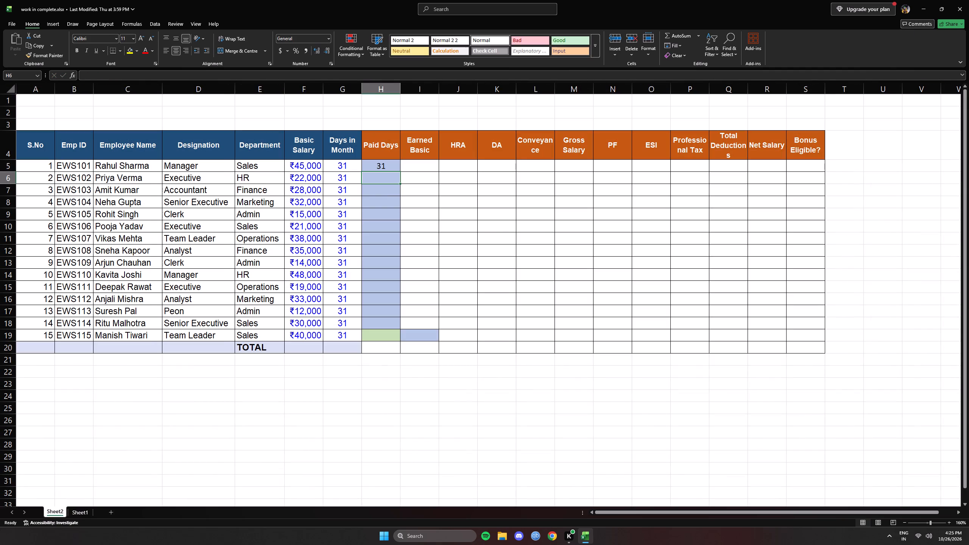
Link the second employee's Paid Days in Sheet2 cell H6 to the attendance sheet with =Sheet1!AN4.
left_click(389, 166)
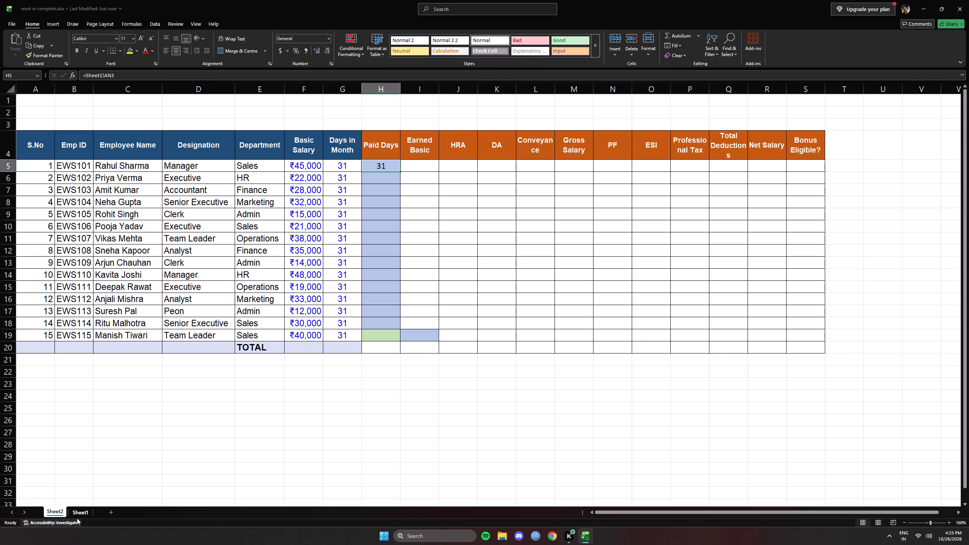
left_click(91, 511)
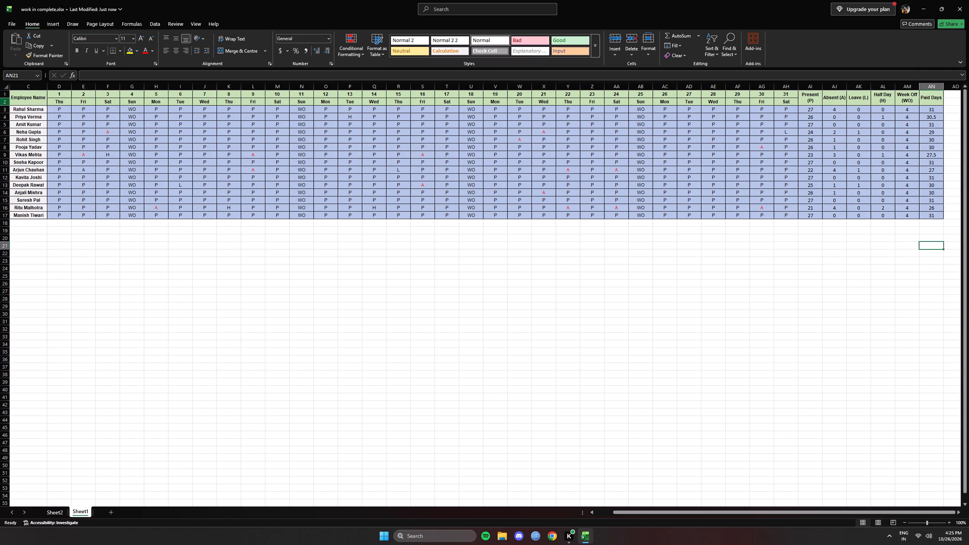
left_click(45, 511)
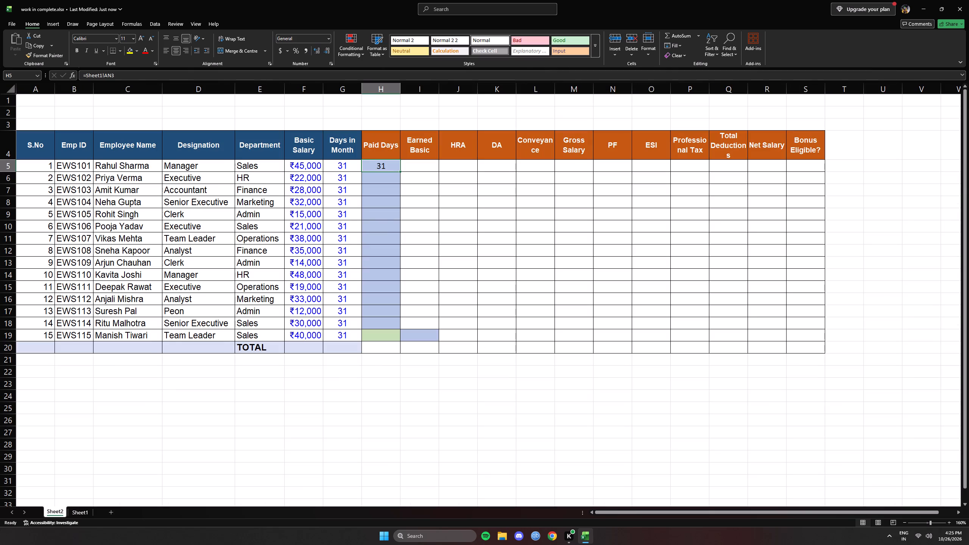
left_click(387, 182)
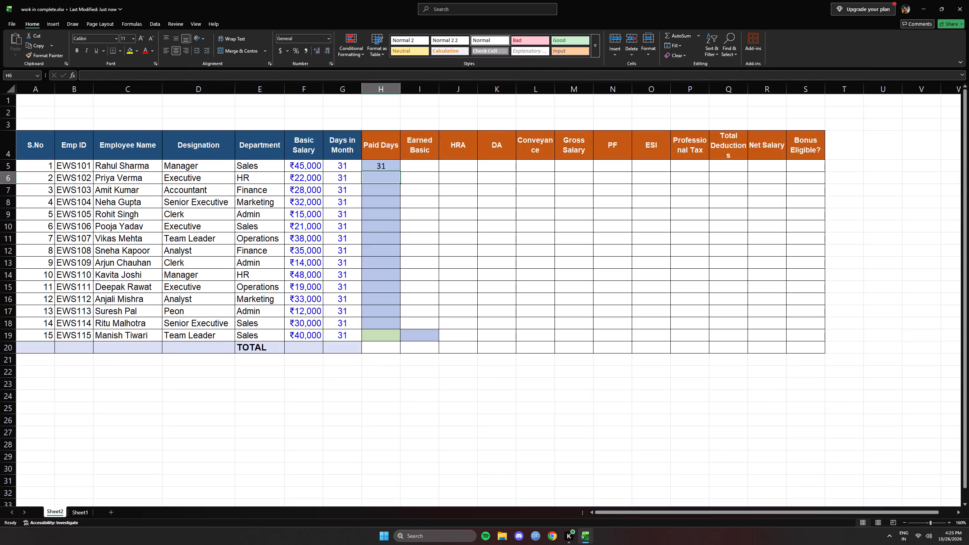
key("equal")
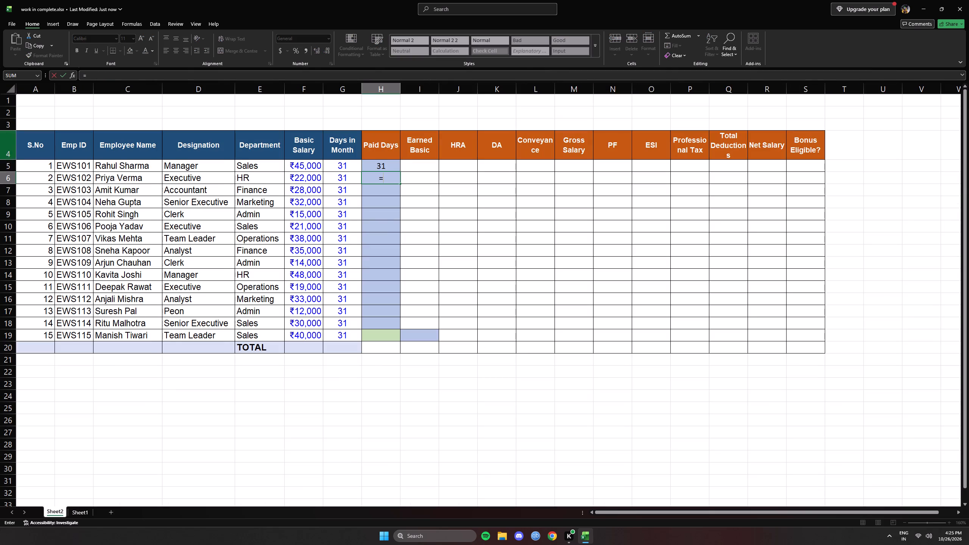
left_click(83, 512)
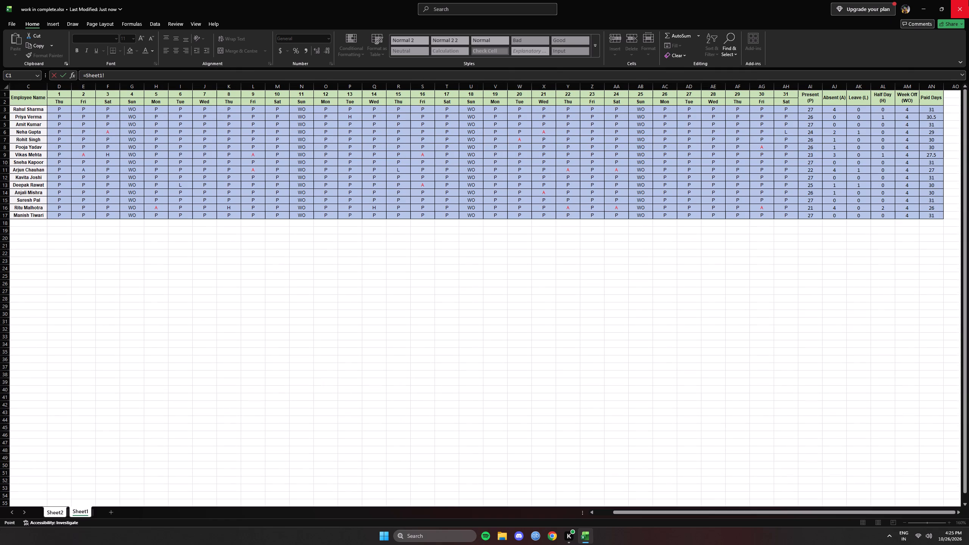
left_click(933, 117)
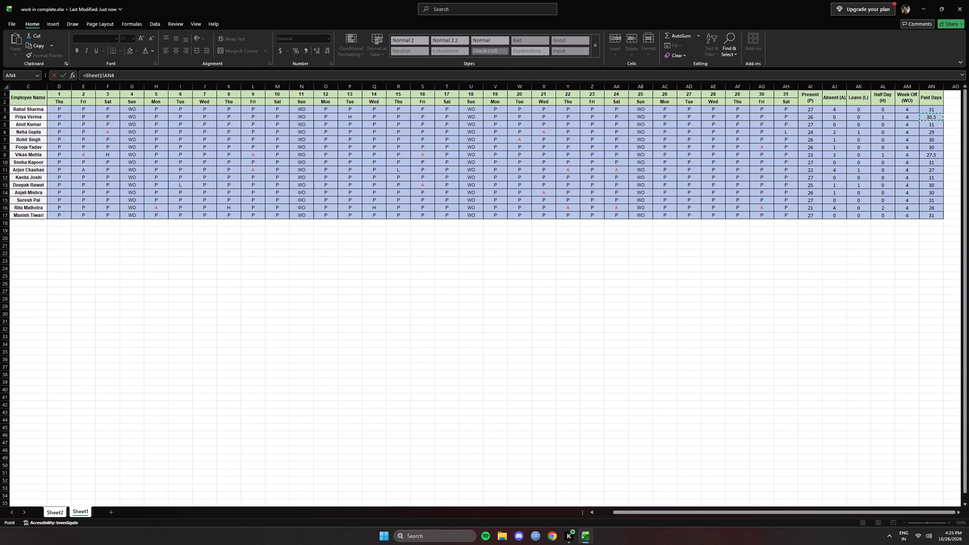
key("Return")
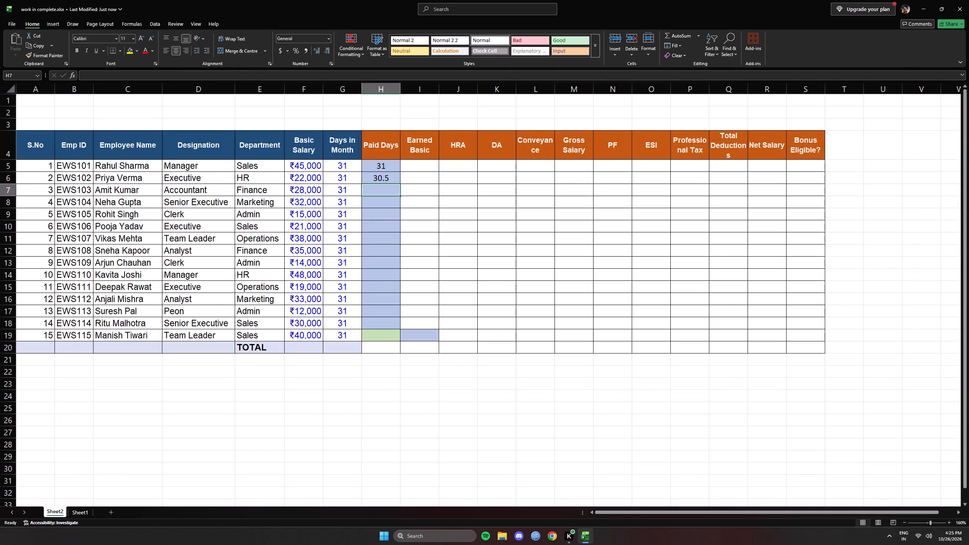
Fill the Paid Days formula from H6 down to H19 and compare it with the attendance data on Sheet1.
left_click(394, 179)
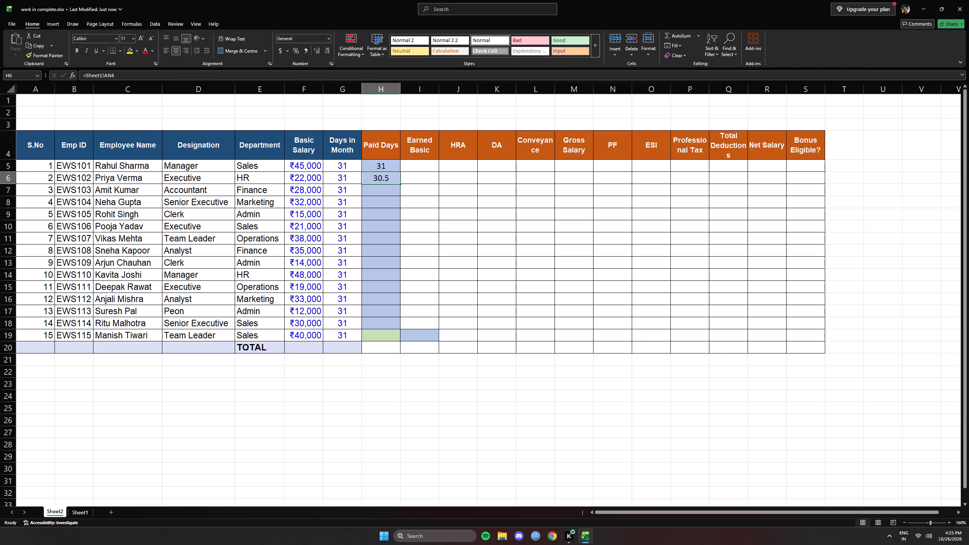
left_click_drag(400, 183, 393, 328)
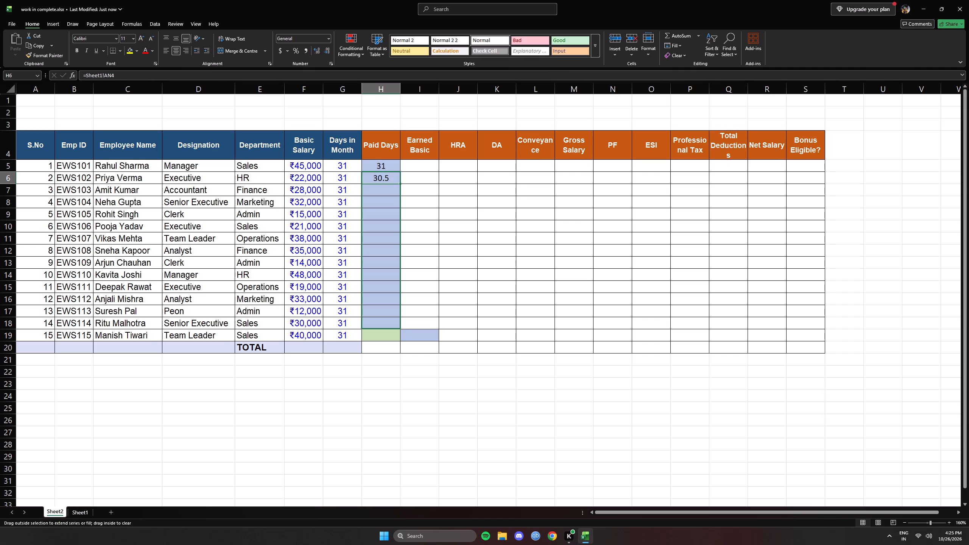
left_click_drag(393, 328, 393, 329)
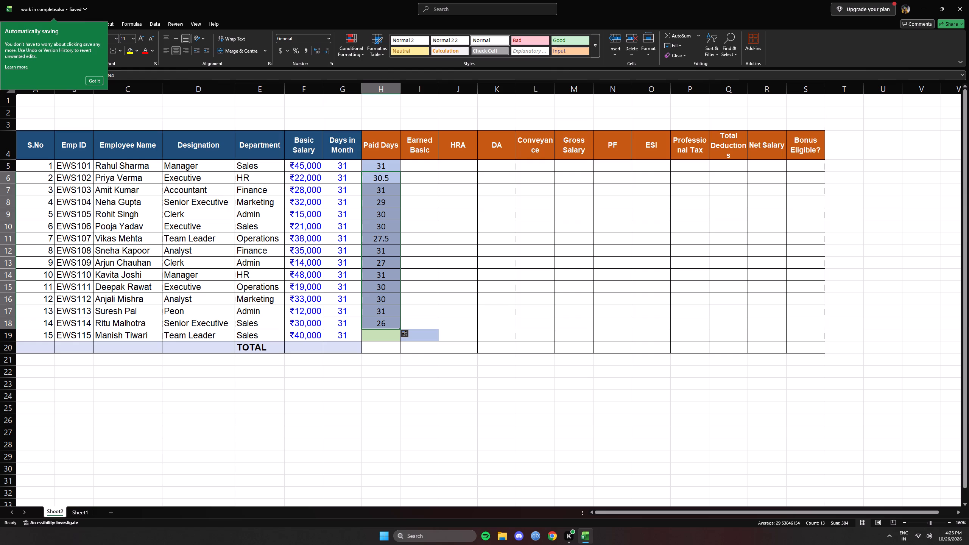
left_click_drag(400, 327, 400, 341)
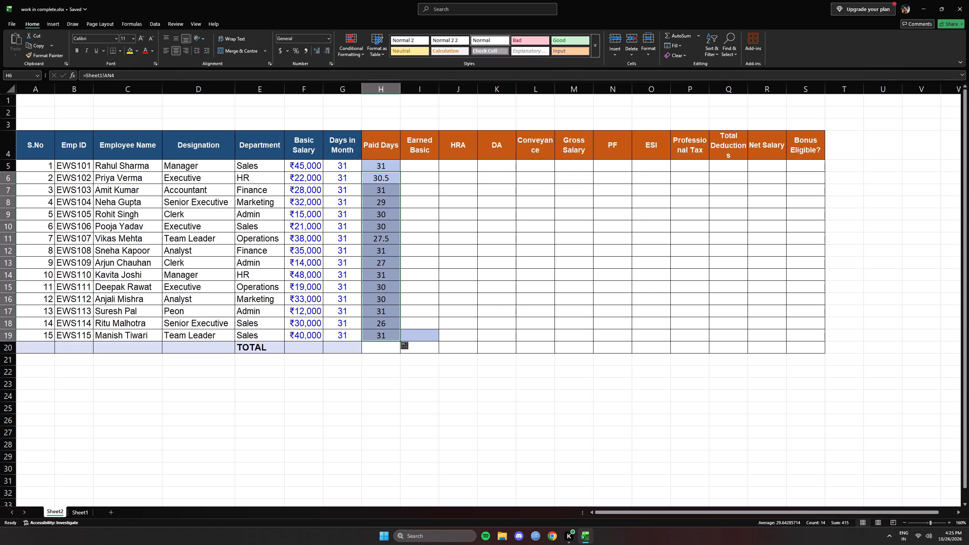
left_click(88, 510)
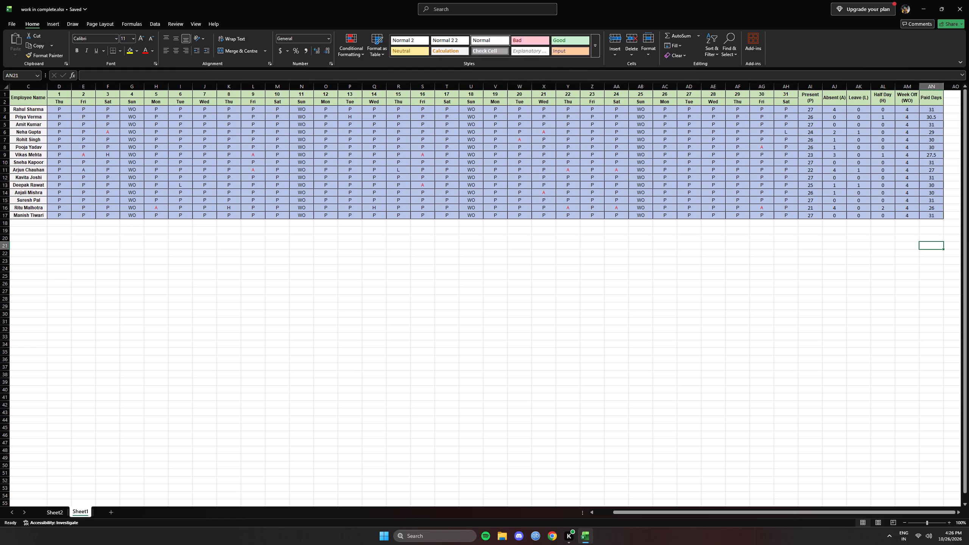
left_click(55, 510)
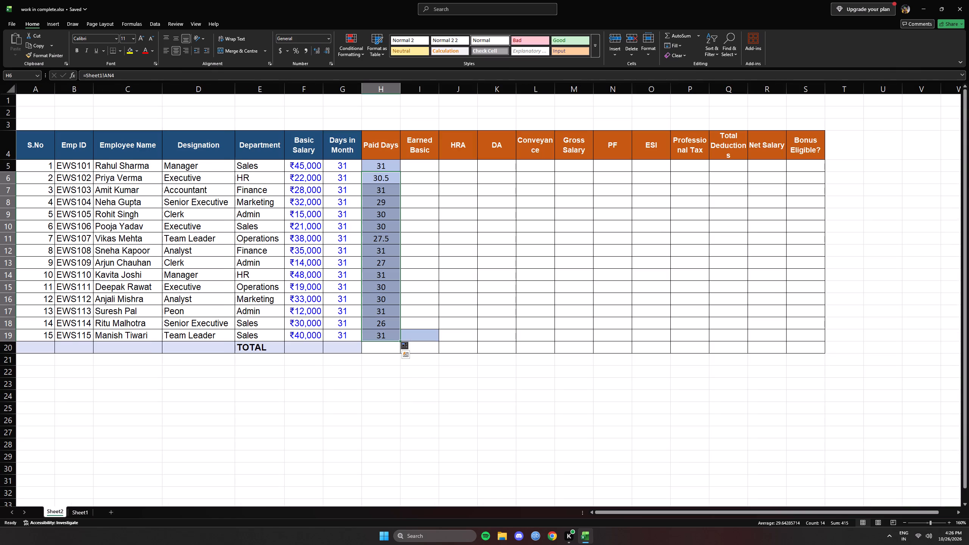
Delete the entire Earned Basic column (column I) from the salary table on Sheet2.
left_click(544, 304)
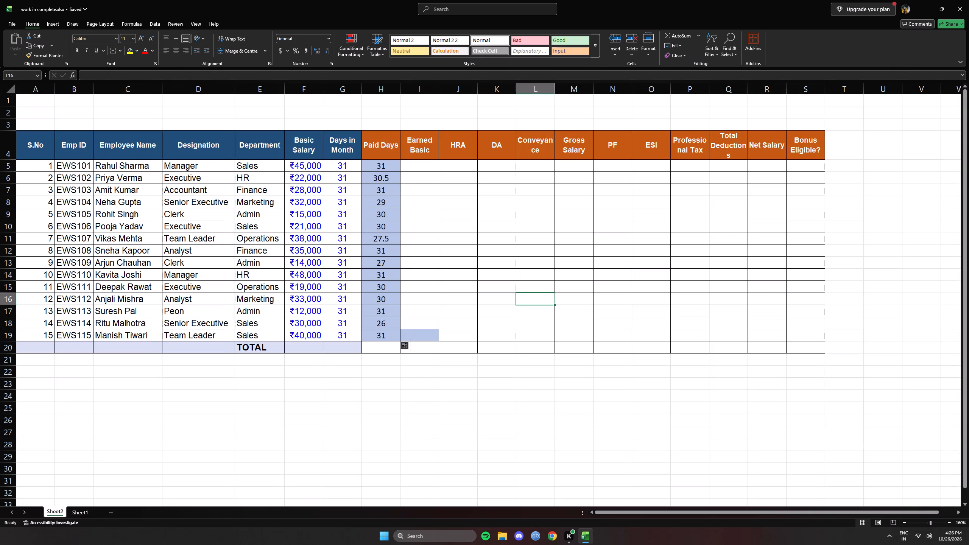
left_click_drag(415, 164, 414, 168)
left_click(429, 339)
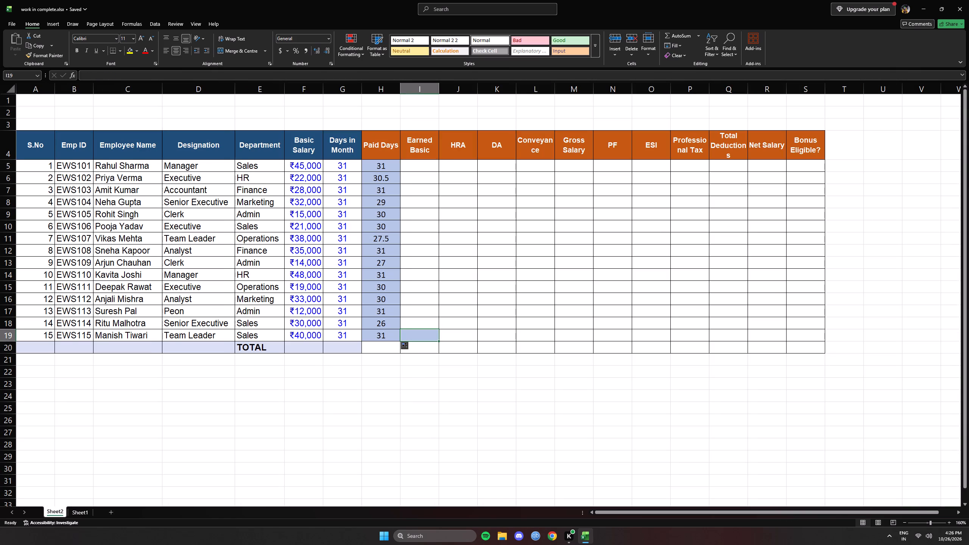
key("ctrl+equal")
key("ctrl+minus")
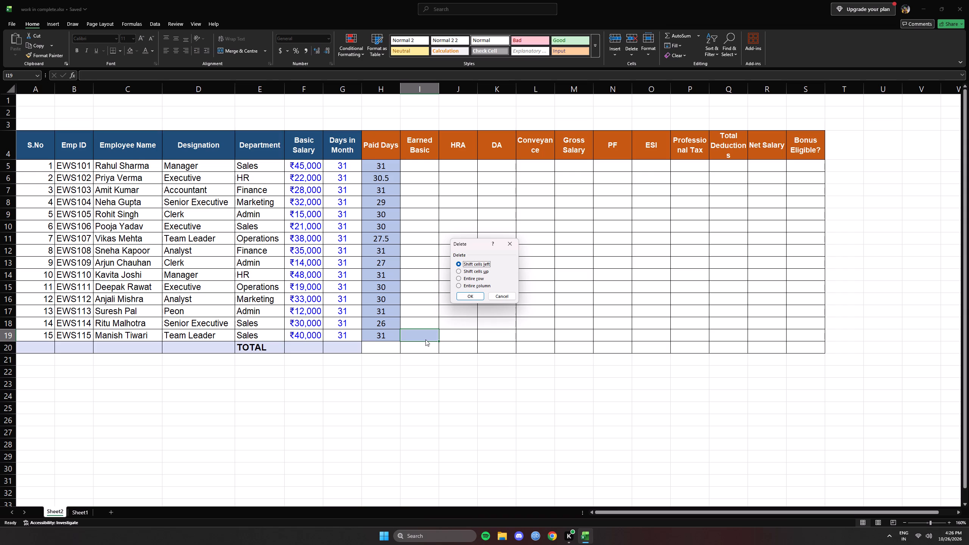
left_click(478, 281)
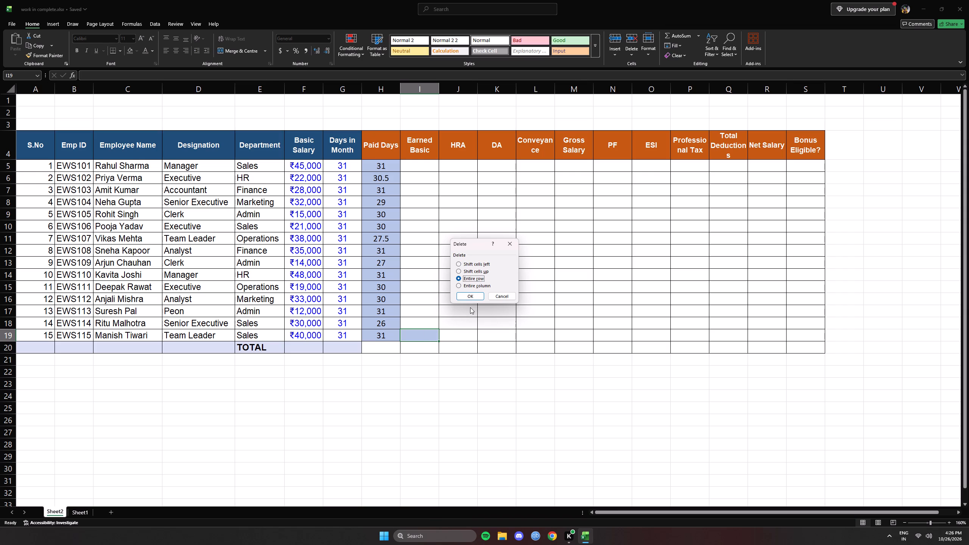
left_click(480, 284)
left_click(474, 299)
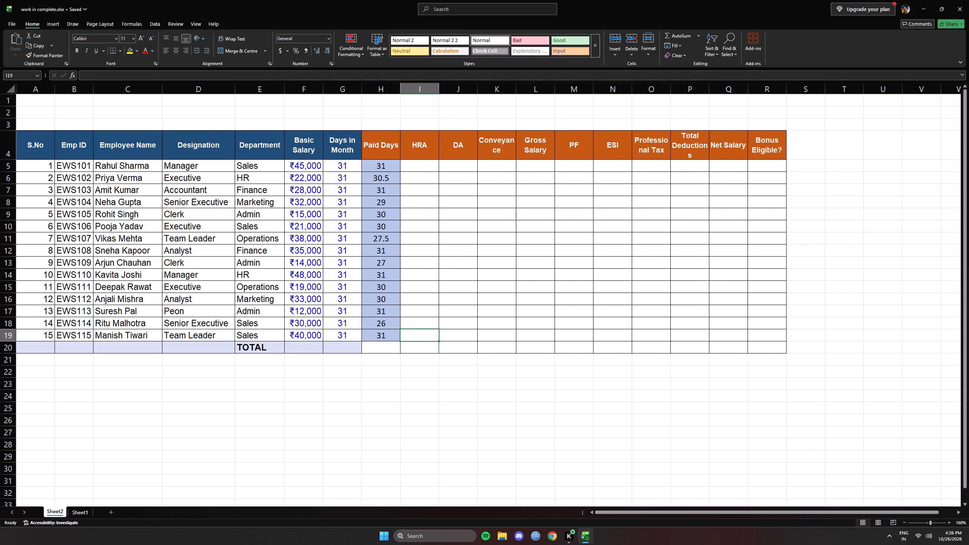
Select the first employee's HRA cell, I5, in the salary table.
left_click(417, 164)
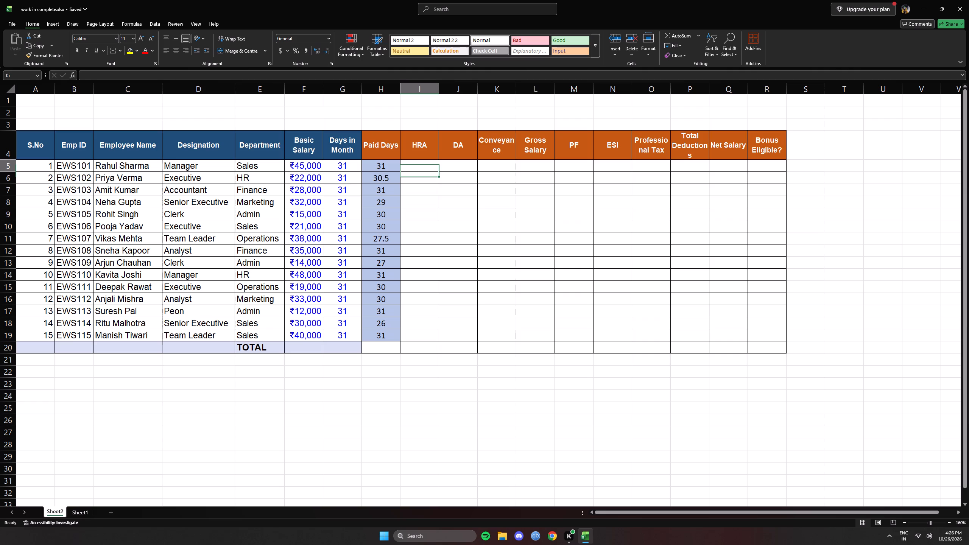
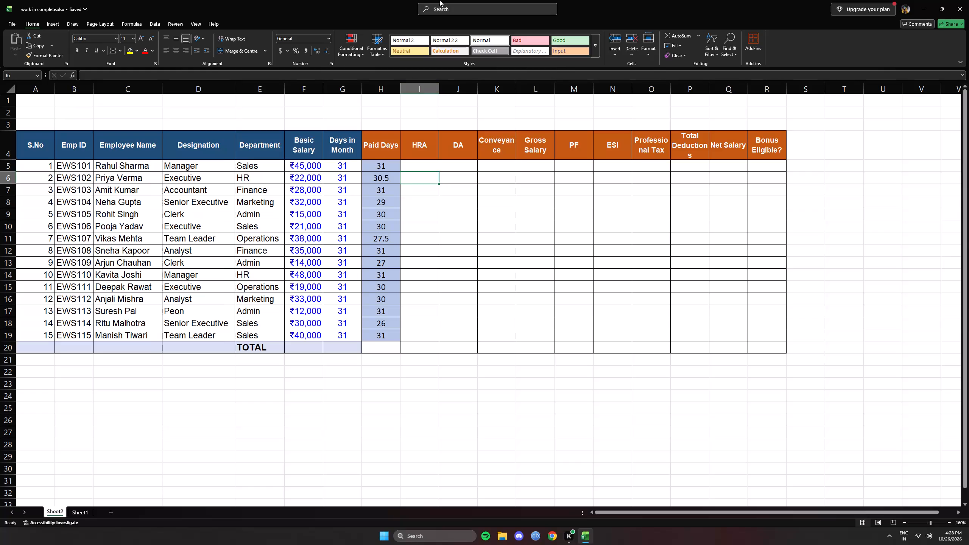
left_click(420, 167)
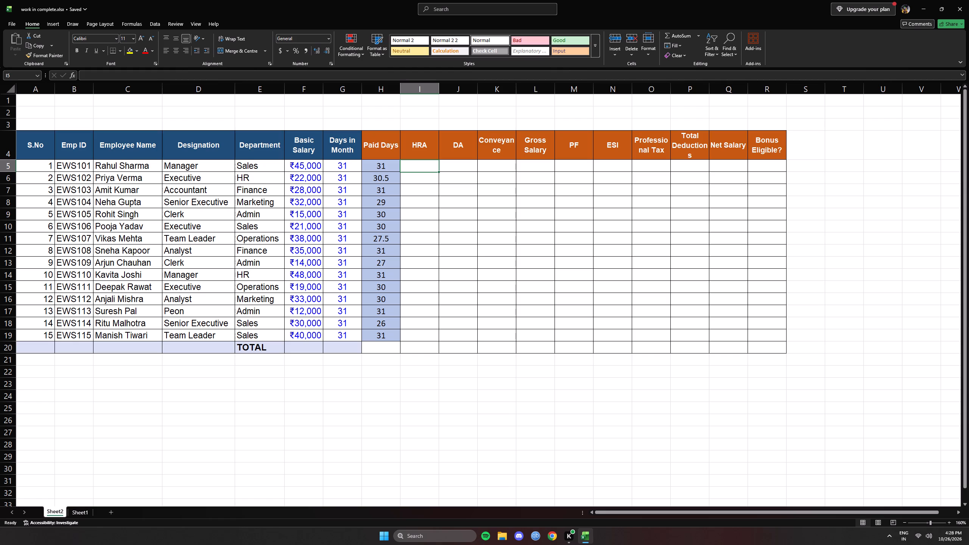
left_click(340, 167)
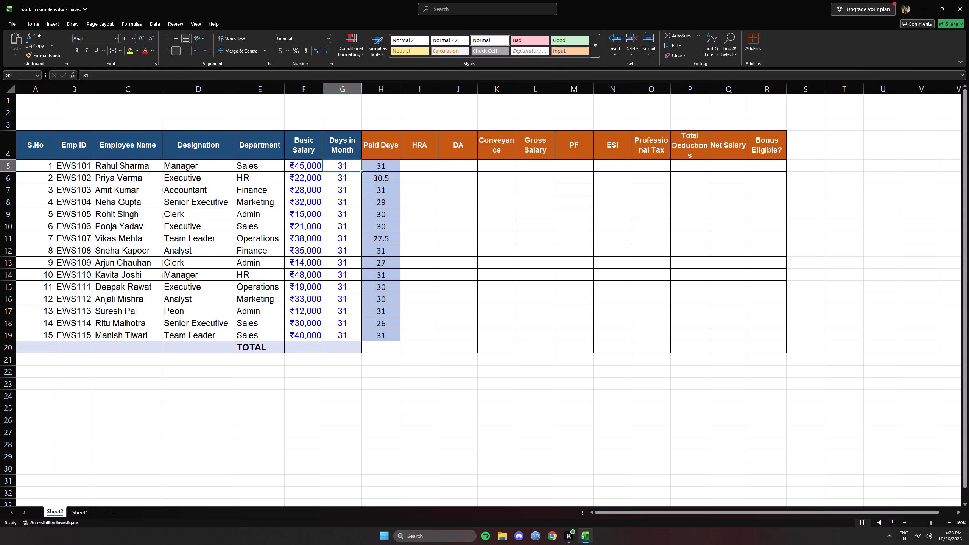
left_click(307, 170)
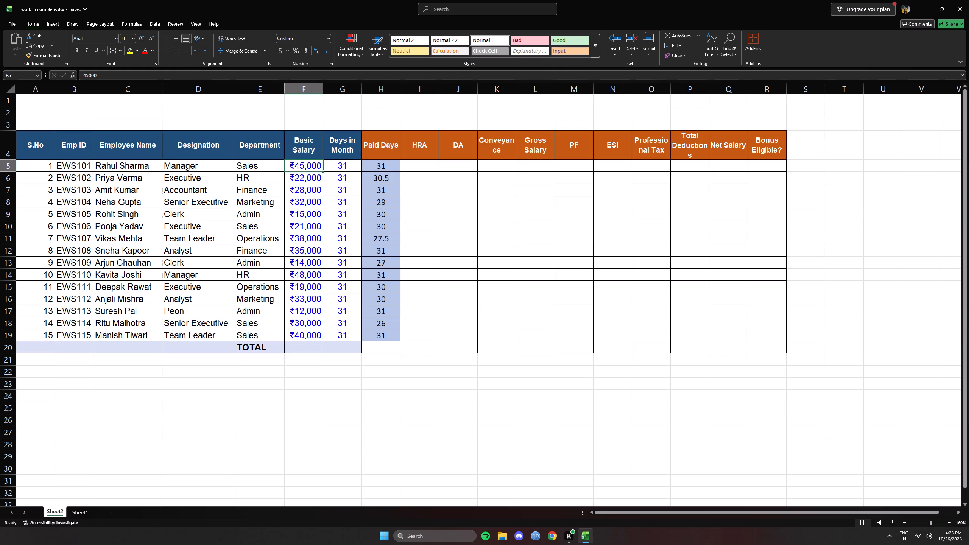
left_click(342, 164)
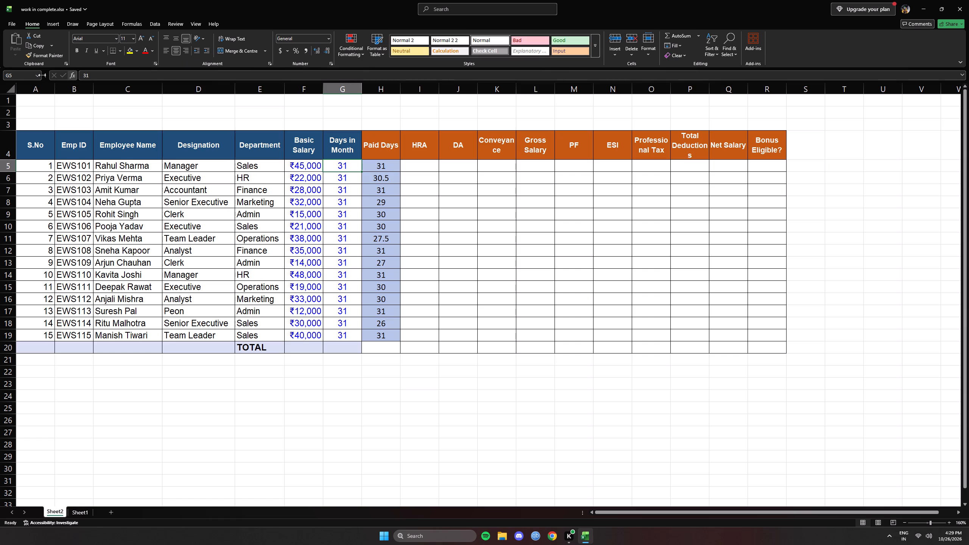
Undo the deletion of the Earned Basic column in the Sheet2 salary table.
key("ctrl+z")
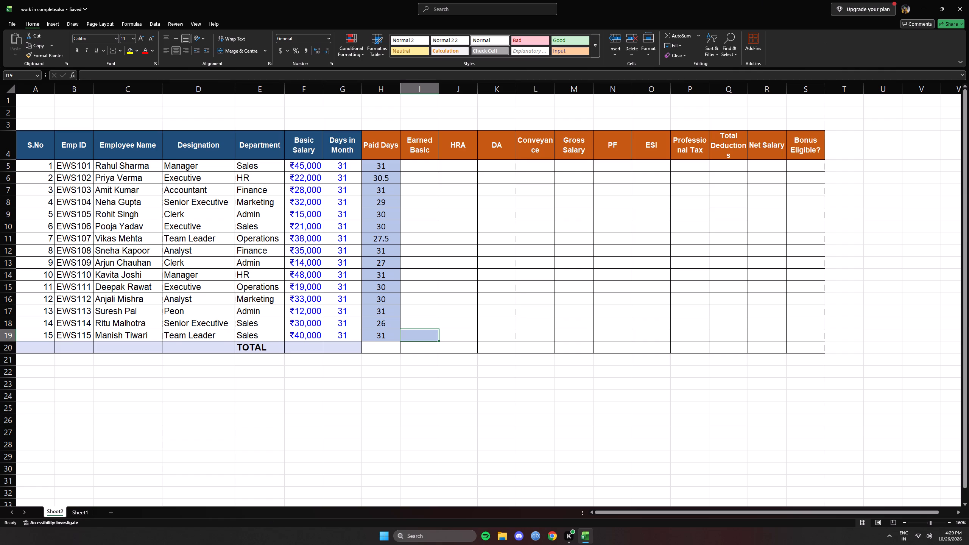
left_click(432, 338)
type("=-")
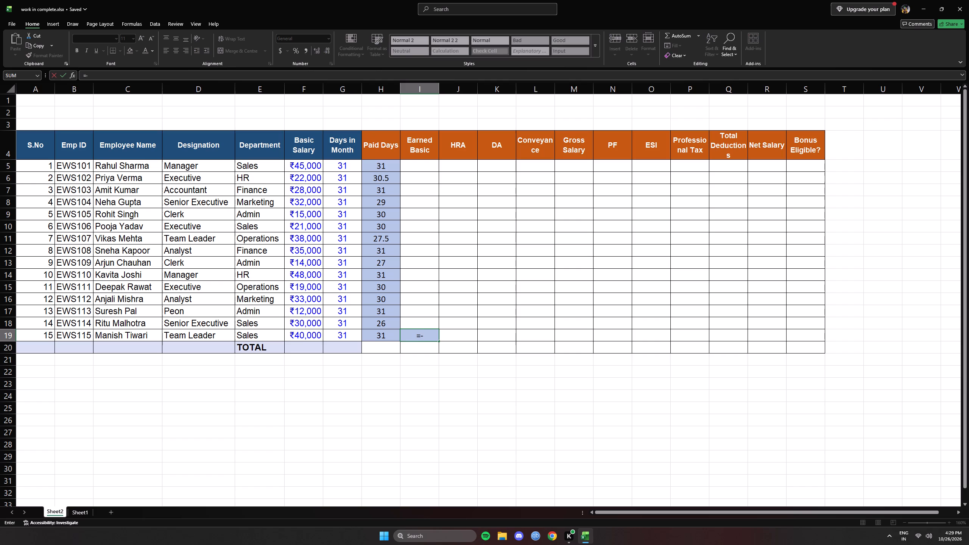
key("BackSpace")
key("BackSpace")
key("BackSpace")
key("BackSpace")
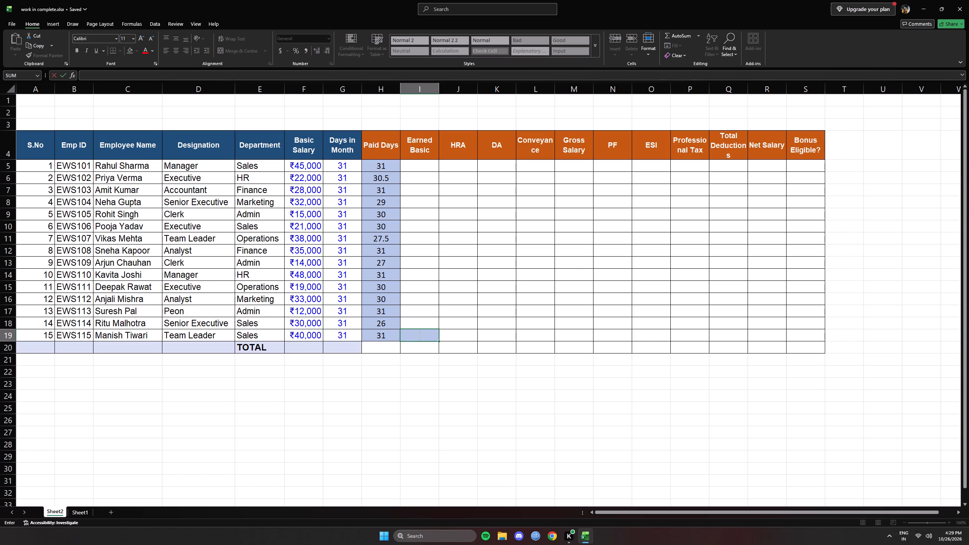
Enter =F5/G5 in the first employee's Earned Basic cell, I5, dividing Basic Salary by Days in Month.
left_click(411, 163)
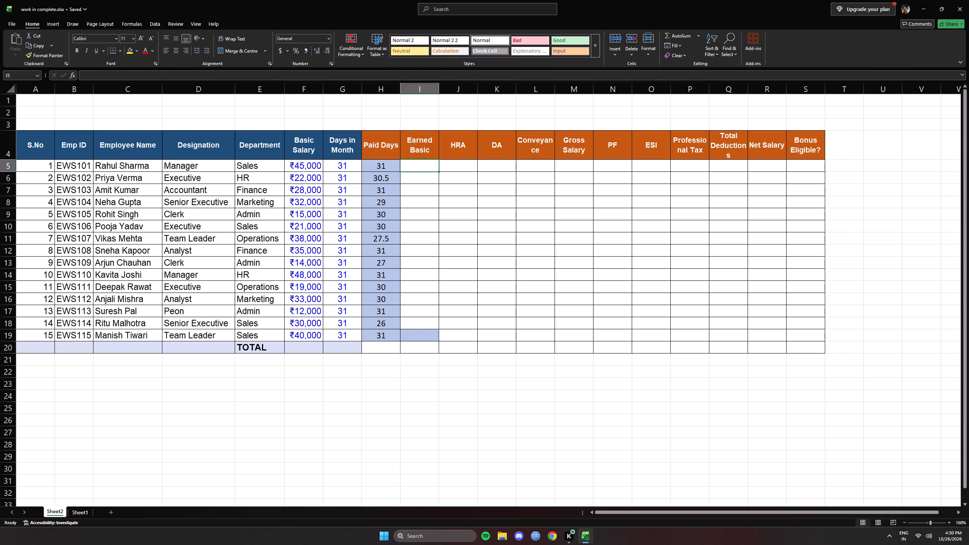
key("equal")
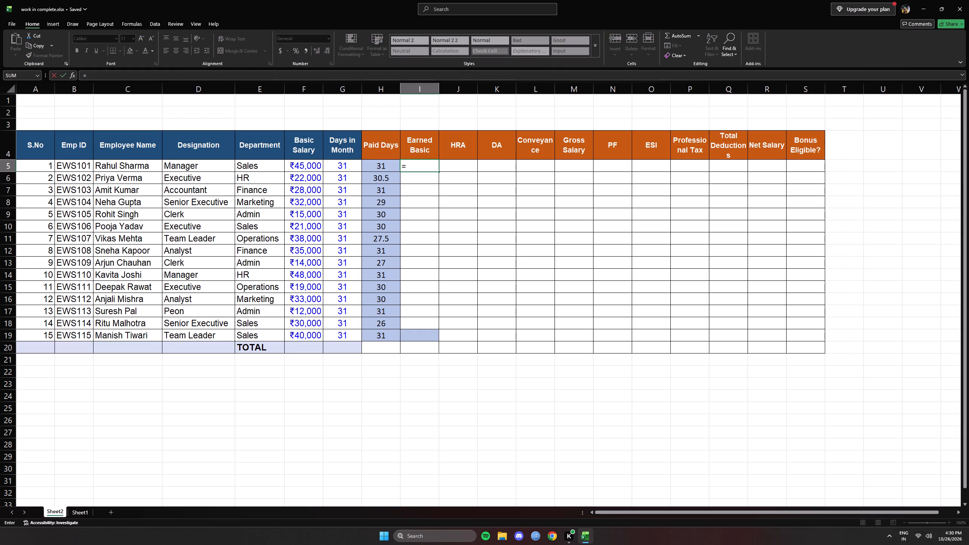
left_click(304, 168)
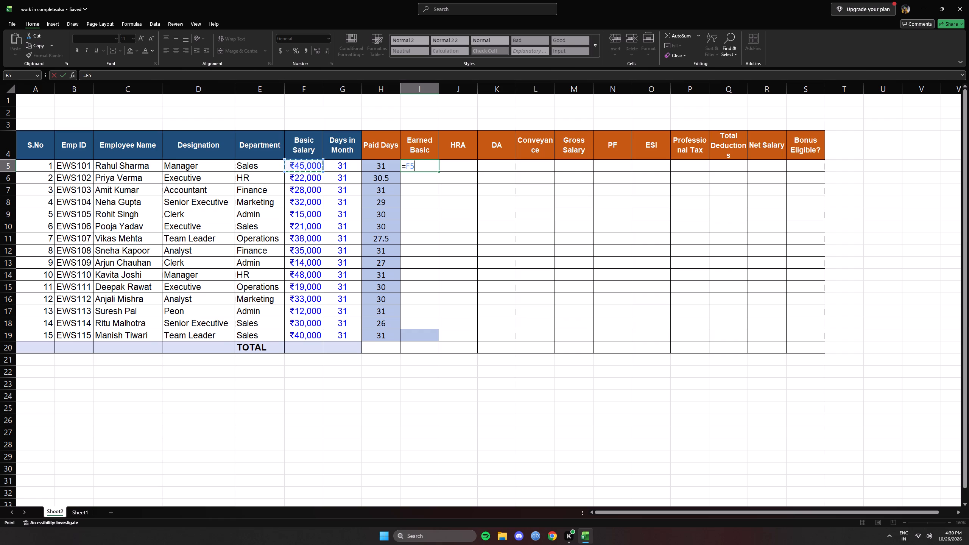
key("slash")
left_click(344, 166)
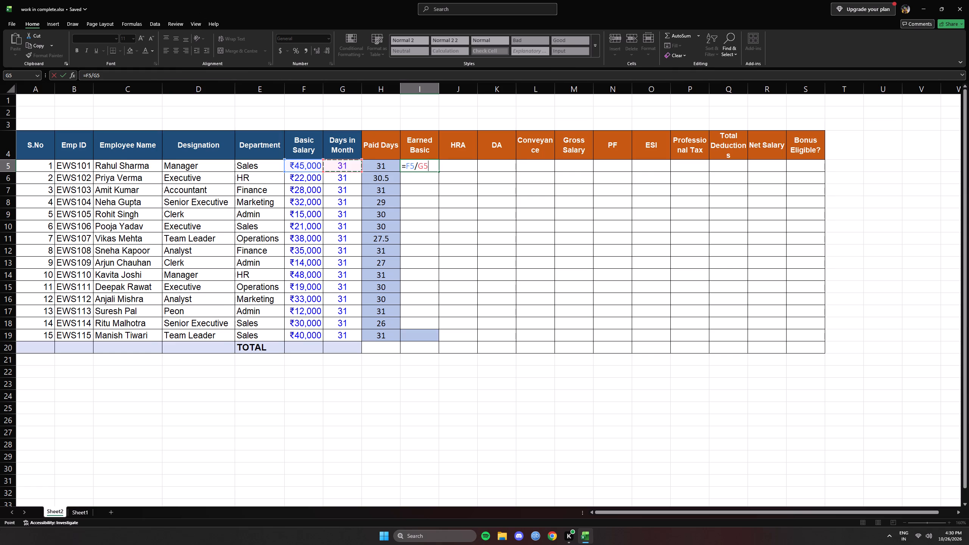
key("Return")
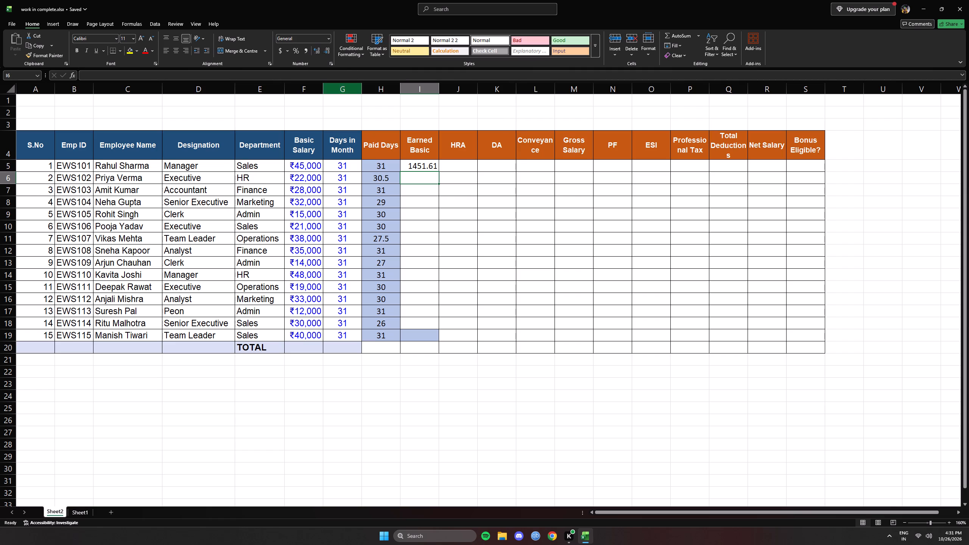
Format the first employee's Earned Basic cell, I5, as a number with no decimal places.
left_click(427, 164)
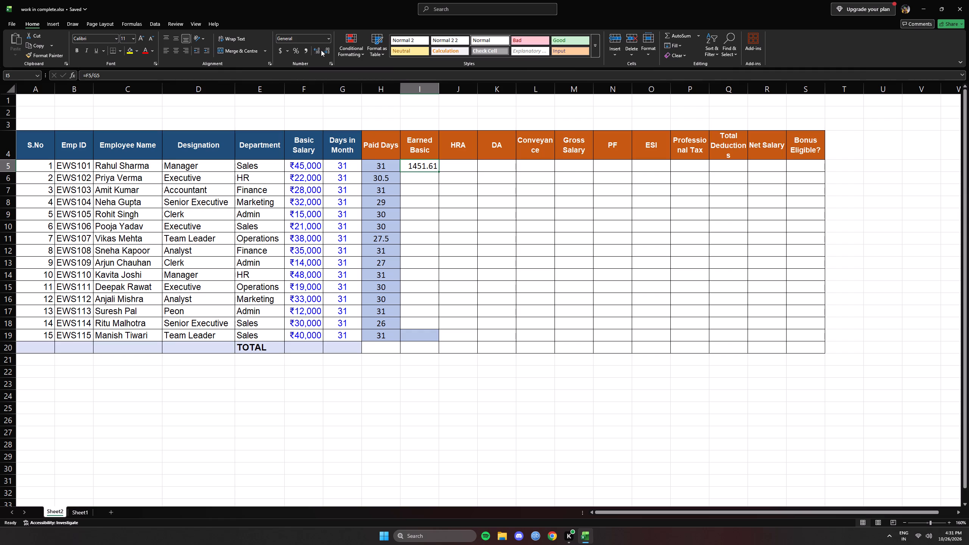
left_click(321, 50)
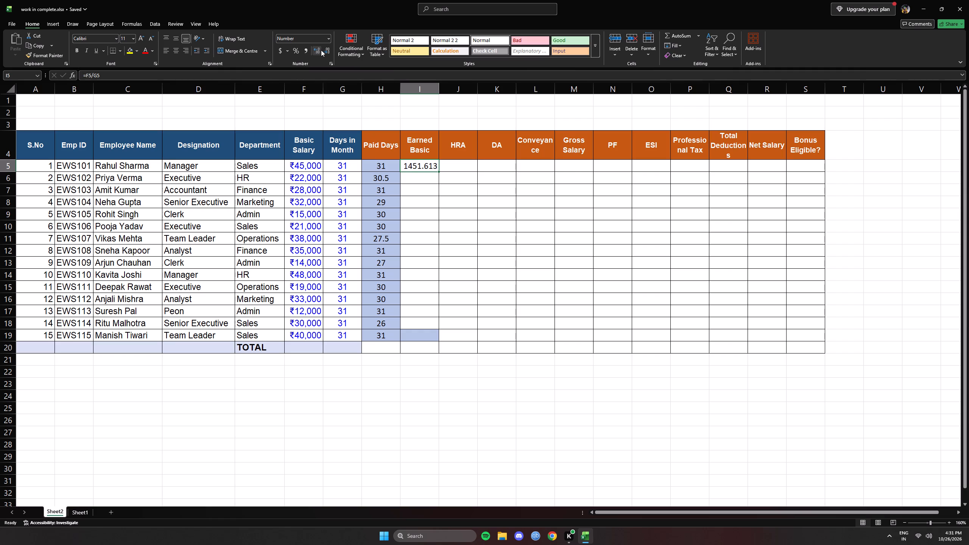
left_click(328, 50)
left_click(328, 50)
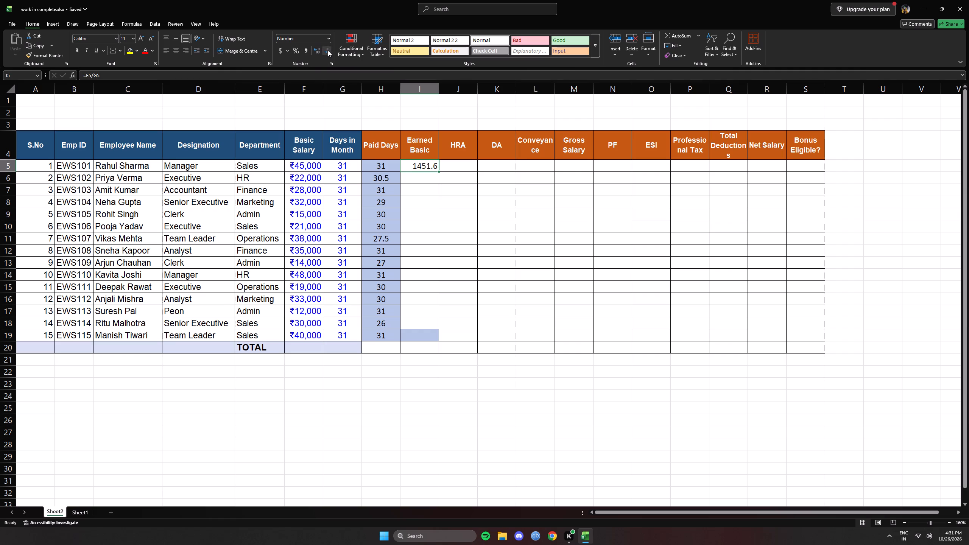
left_click(328, 50)
Clear the first employee's Earned Basic cell, I5, and re-enter the formula =F5/G5.
key("BackSpace")
key("BackSpace")
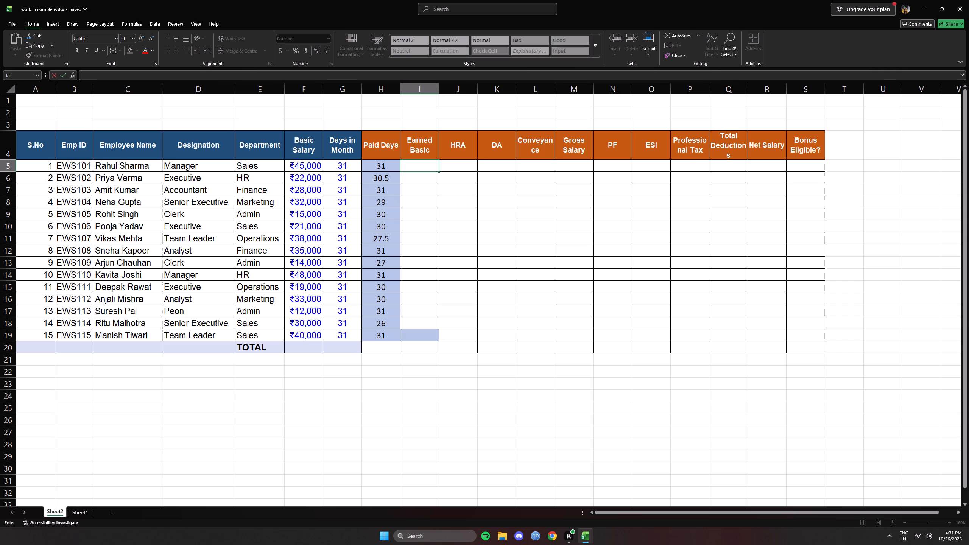
key("equal")
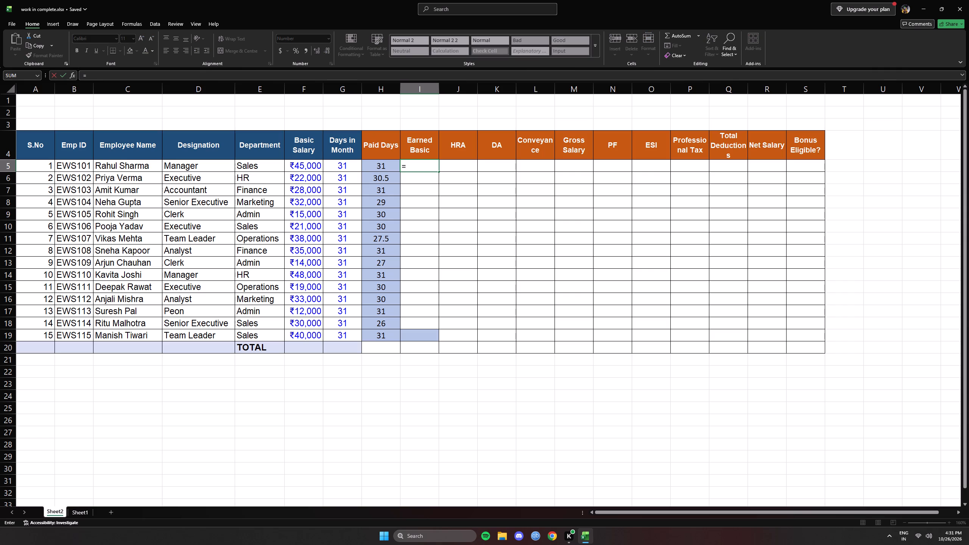
left_click(315, 166)
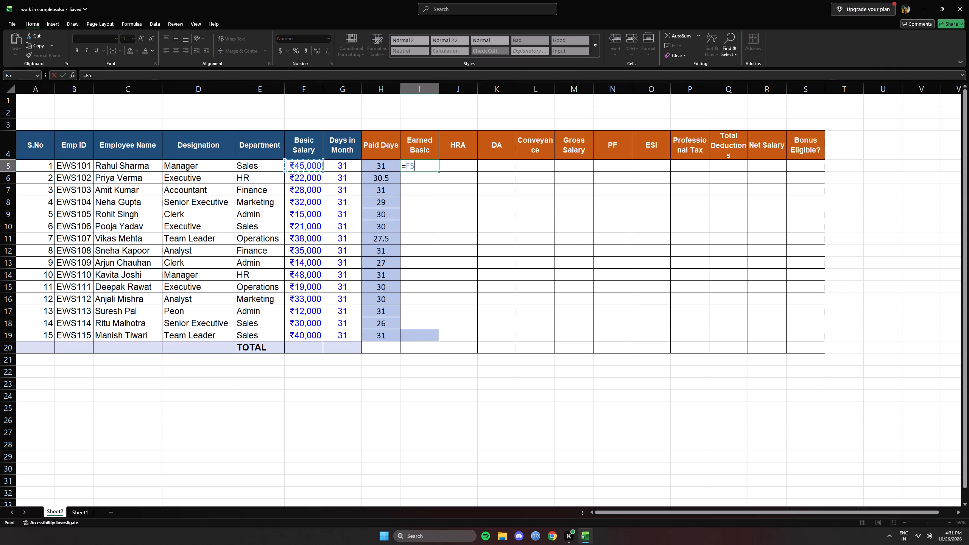
key("shift+question")
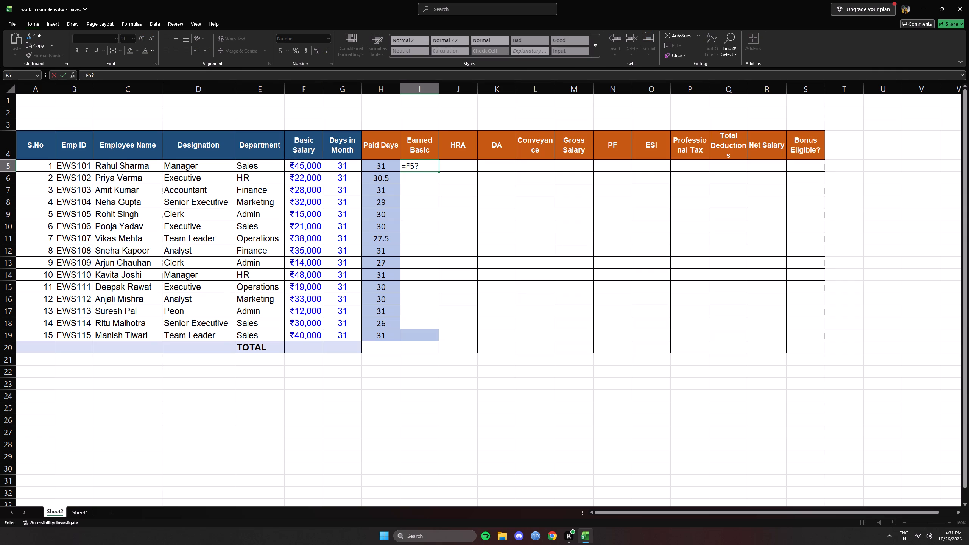
key("BackSpace")
key("shift+question")
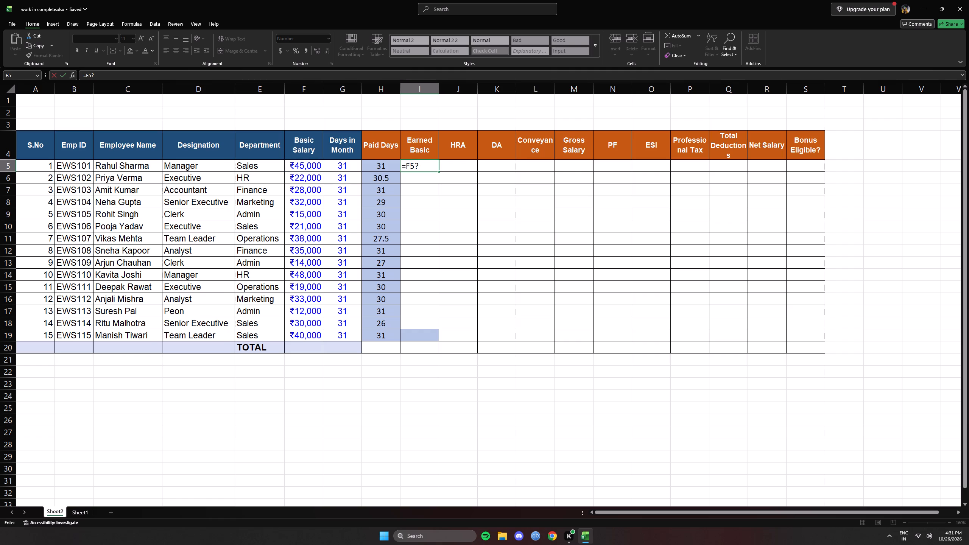
key("BackSpace")
key("slash")
left_click(337, 166)
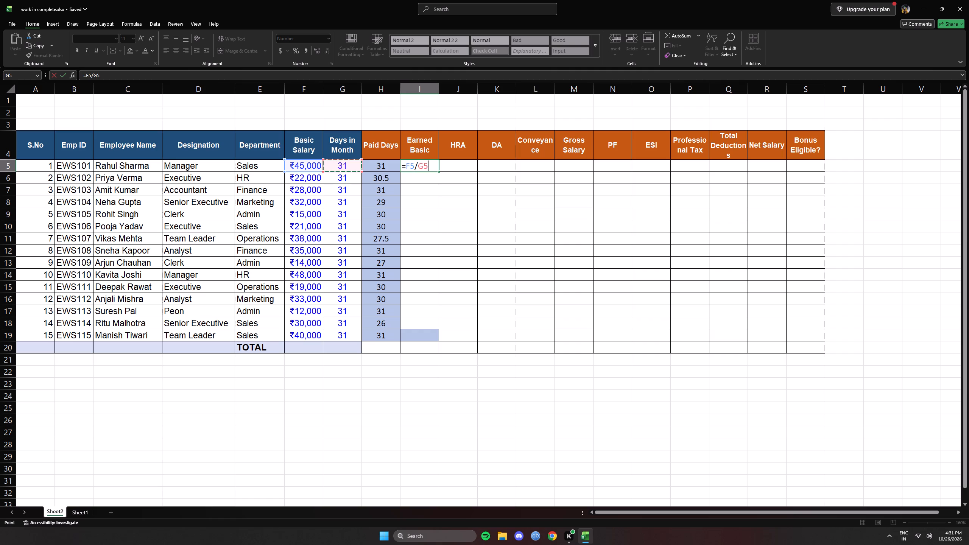
key("Return")
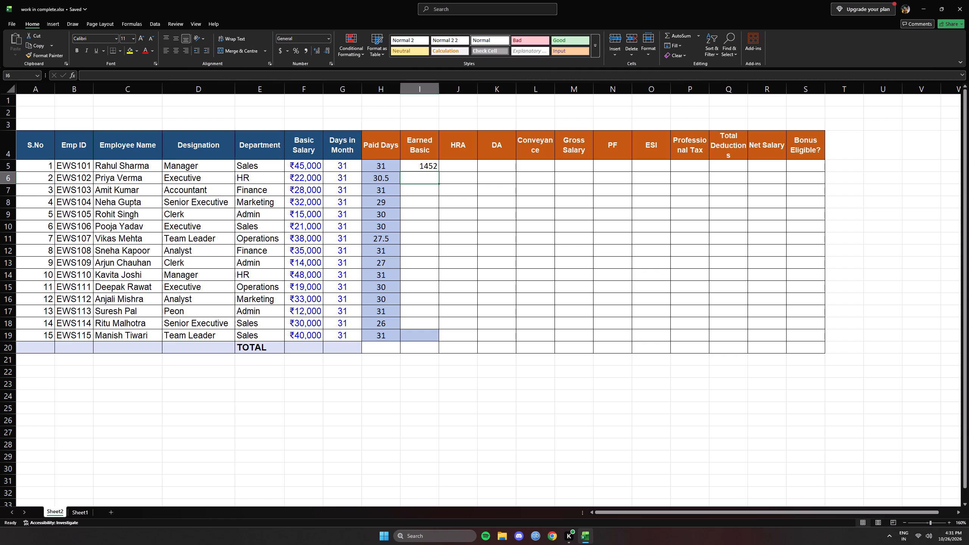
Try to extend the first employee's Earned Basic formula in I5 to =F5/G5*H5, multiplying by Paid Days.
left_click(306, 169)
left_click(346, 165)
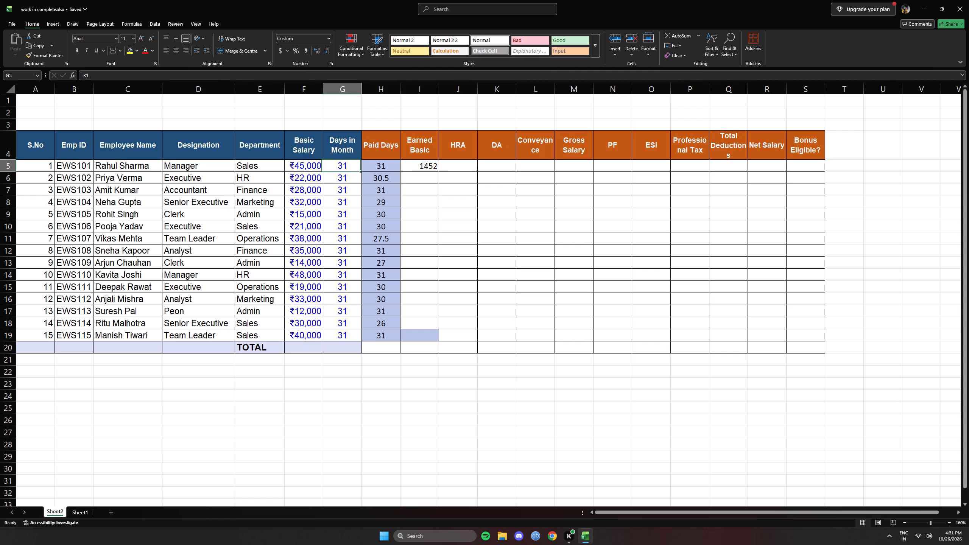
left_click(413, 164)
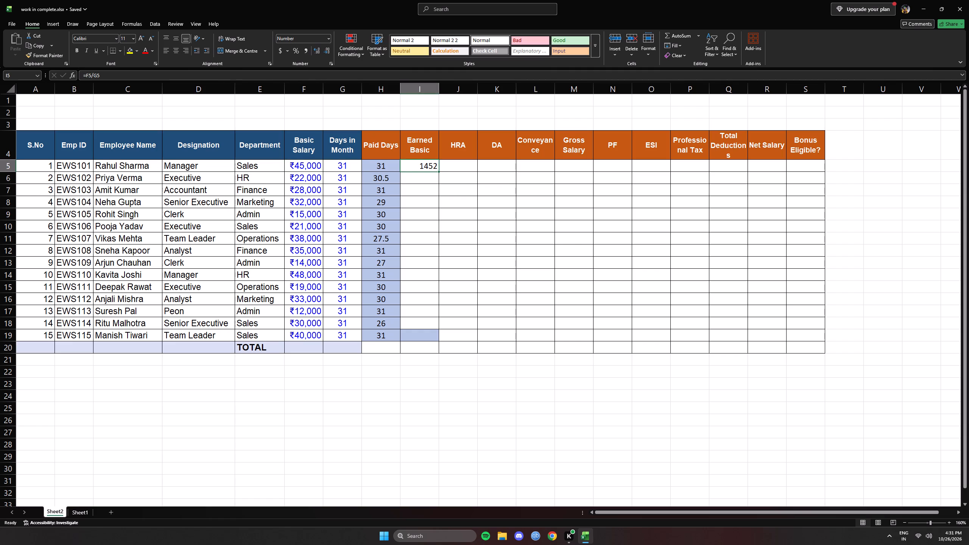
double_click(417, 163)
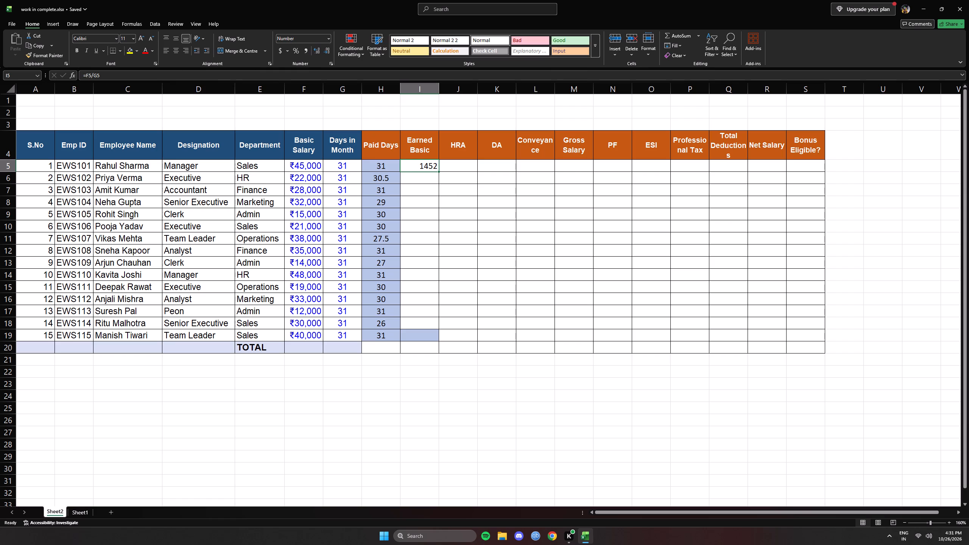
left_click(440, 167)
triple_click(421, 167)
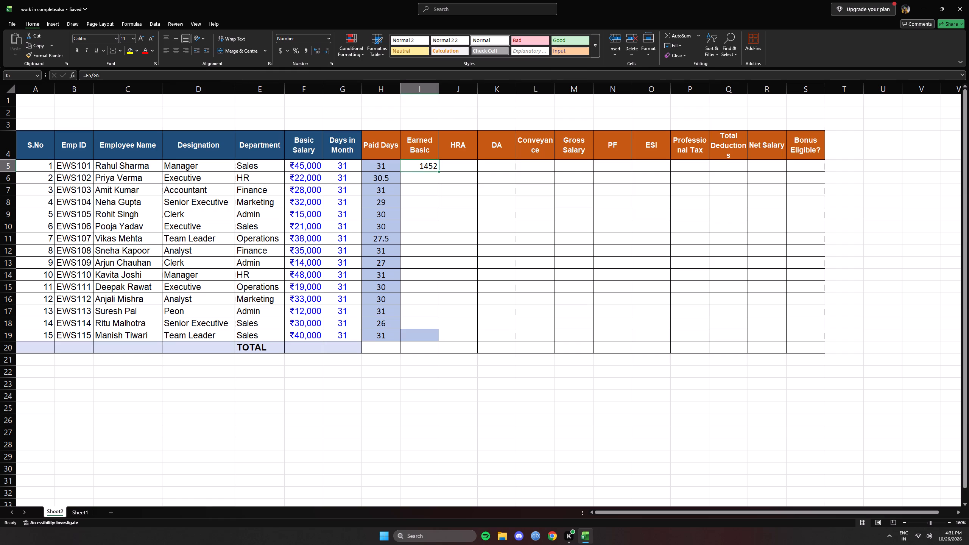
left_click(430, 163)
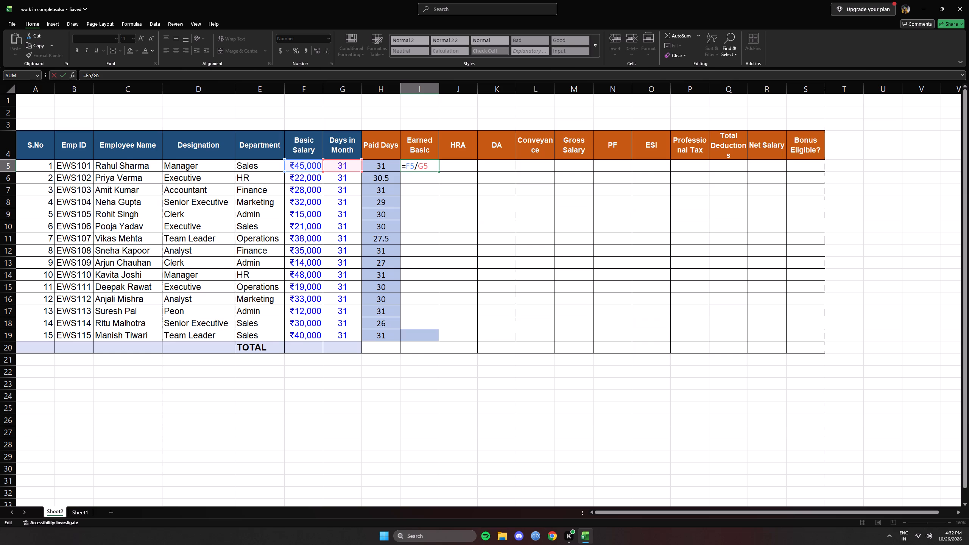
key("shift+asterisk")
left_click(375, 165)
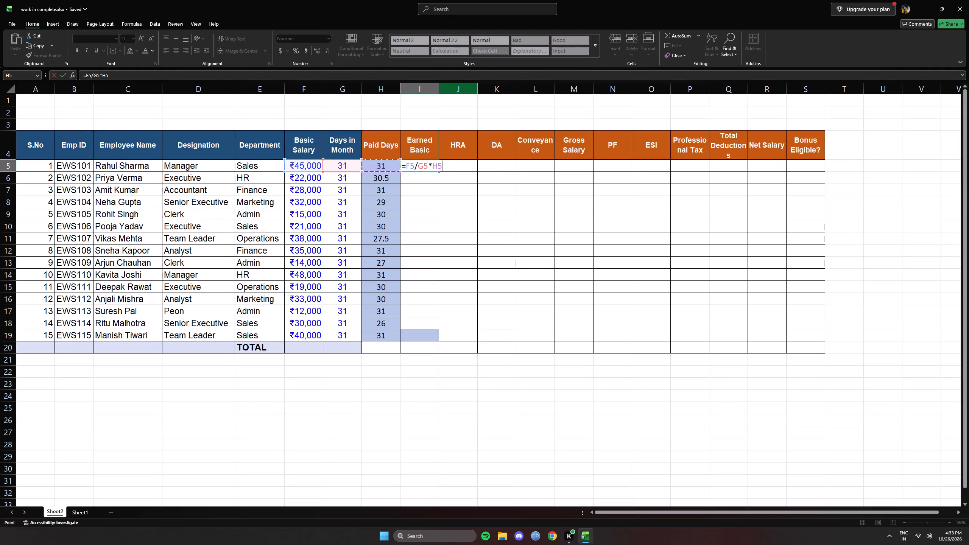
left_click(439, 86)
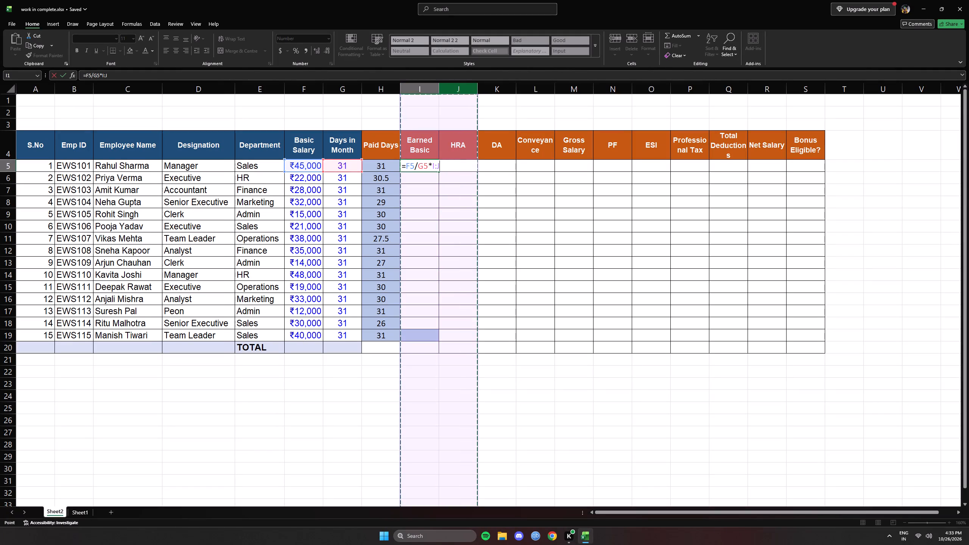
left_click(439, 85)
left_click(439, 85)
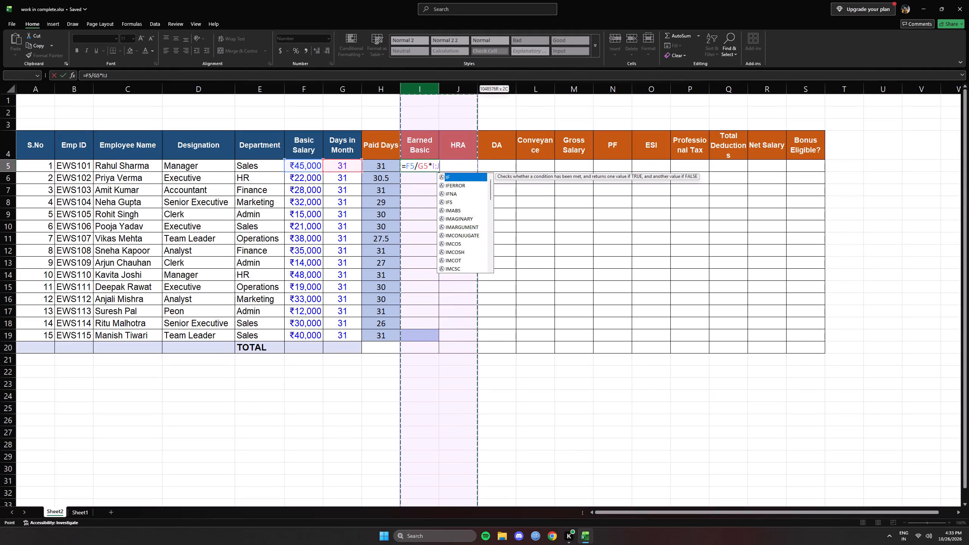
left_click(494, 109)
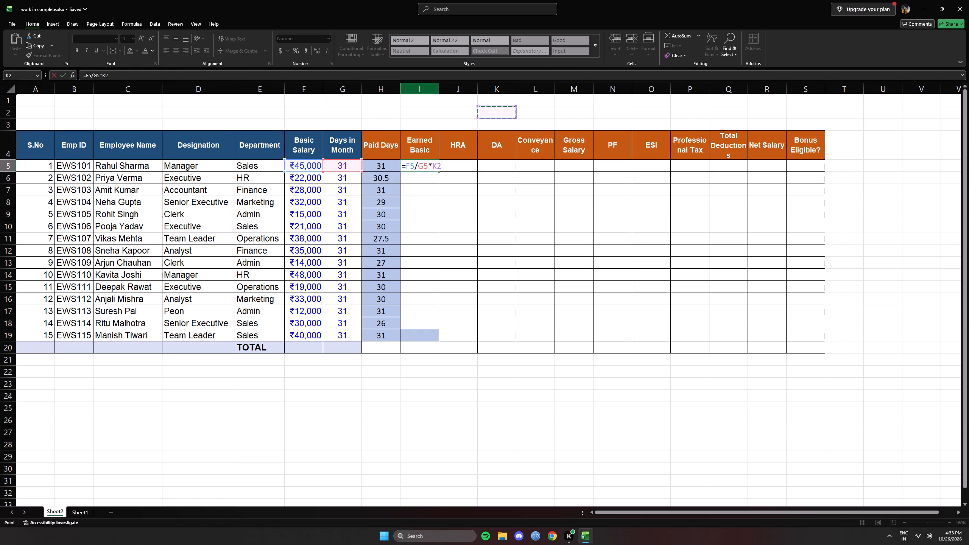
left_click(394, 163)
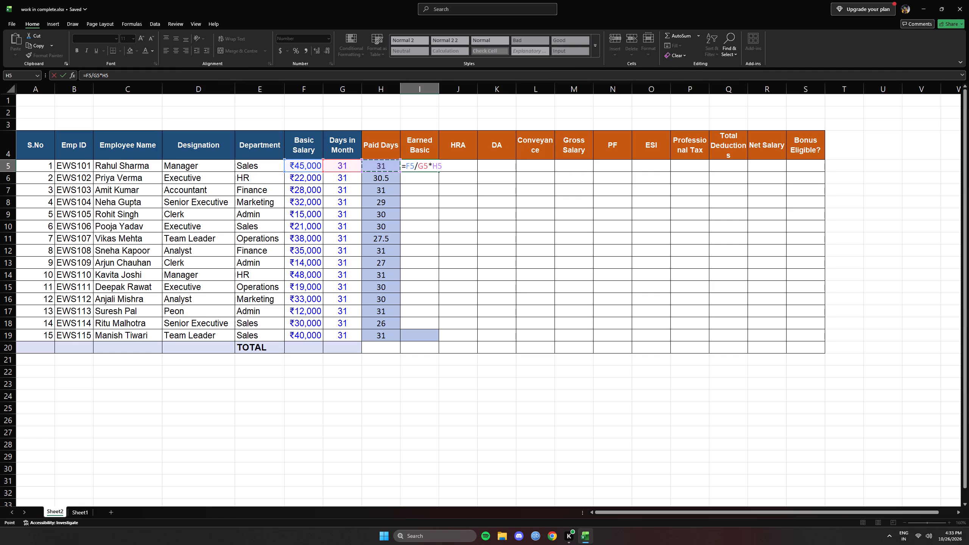
Erase the formula in the first employee's Earned Basic cell, I5, and enter =F5/G5*H5 instead.
key("BackSpace")
key("BackSpace")
key("BackSpace")
key("BackSpace")
key("BackSpace")
key("BackSpace")
key("BackSpace")
key("BackSpace")
key("BackSpace")
key("BackSpace")
key("BackSpace")
key("BackSpace")
key("BackSpace")
key("BackSpace")
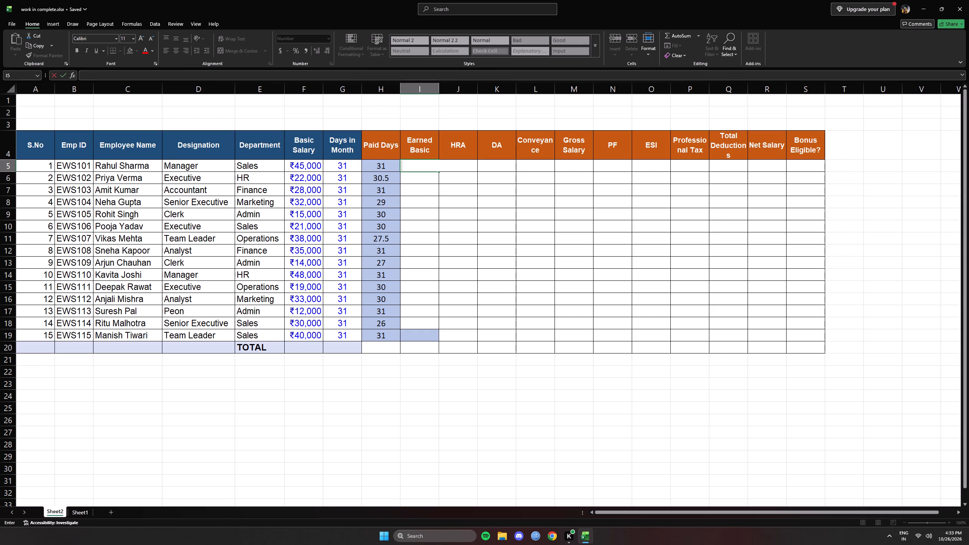
key("equal")
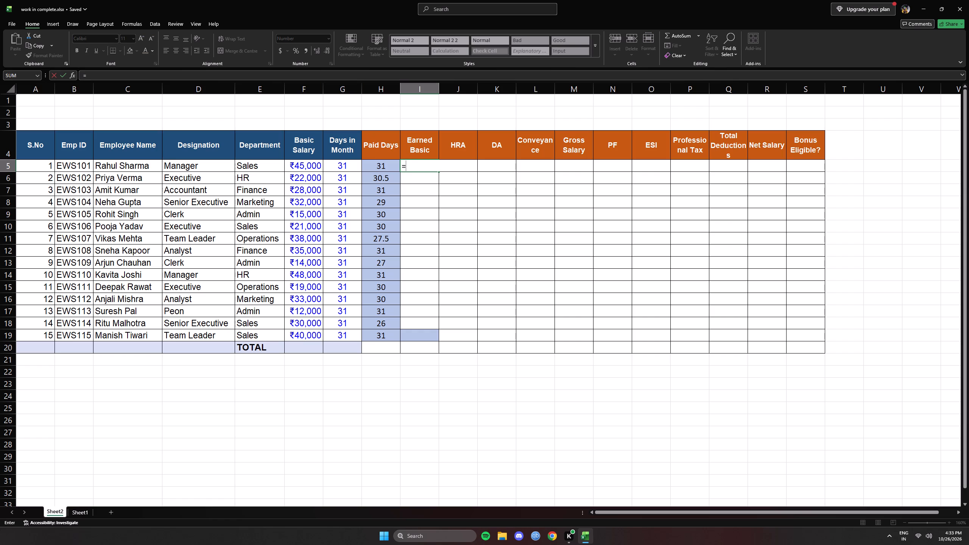
left_click(305, 166)
key("slash")
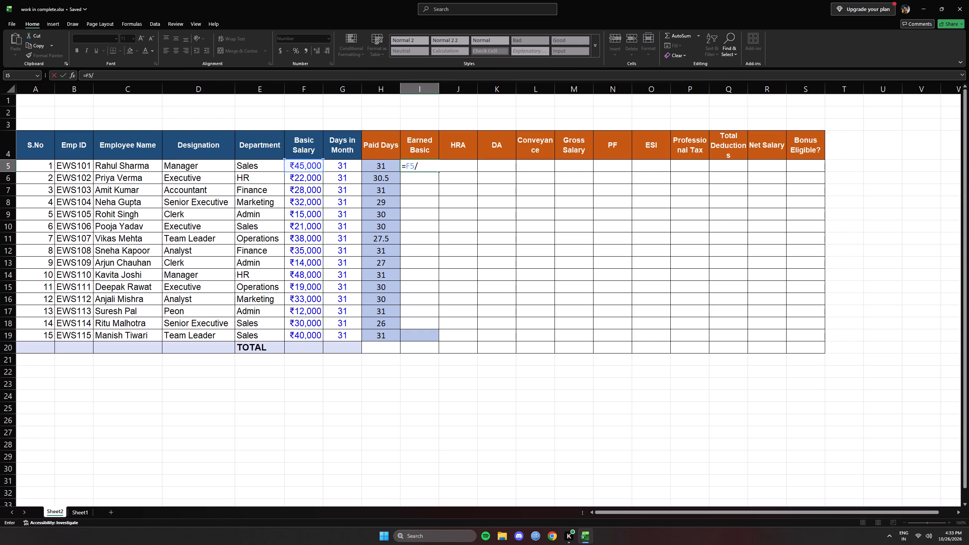
left_click(349, 163)
key("8")
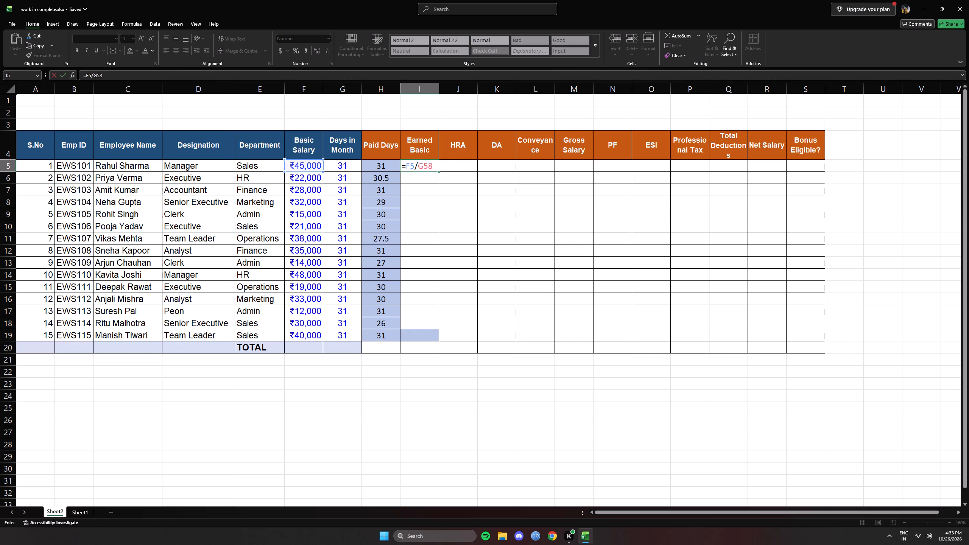
key("BackSpace")
key("shift+asterisk")
left_click(383, 163)
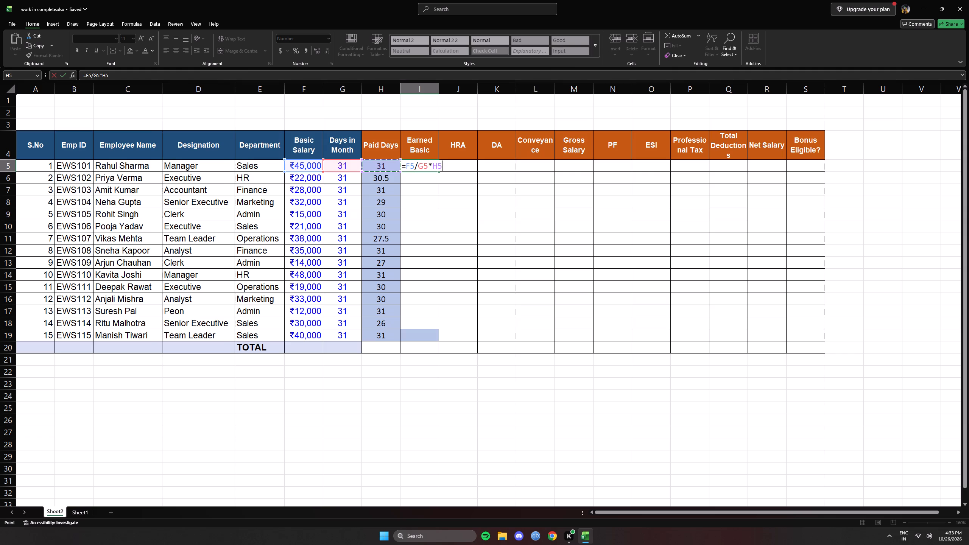
key("Return")
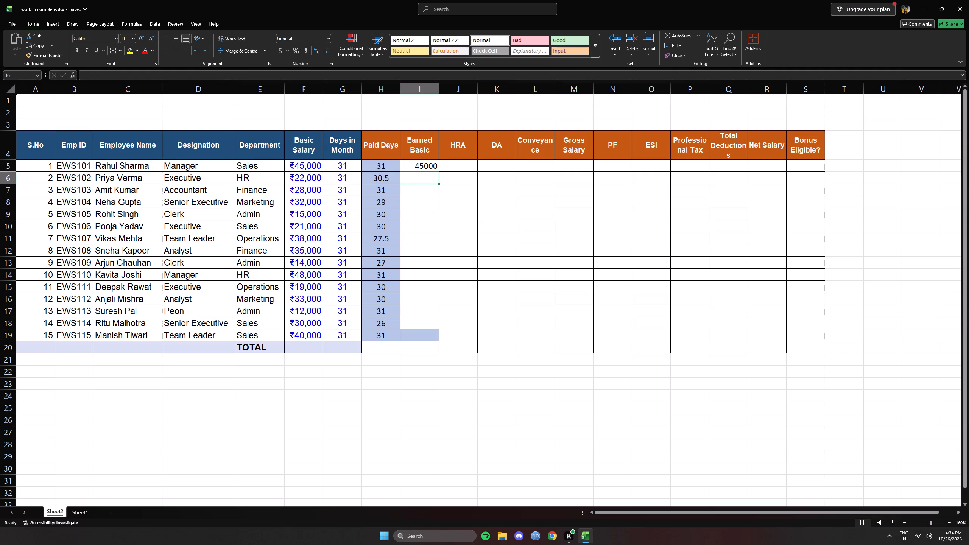
Fill the Earned Basic formula from I5 down through I19 for all remaining employees.
left_click(432, 162)
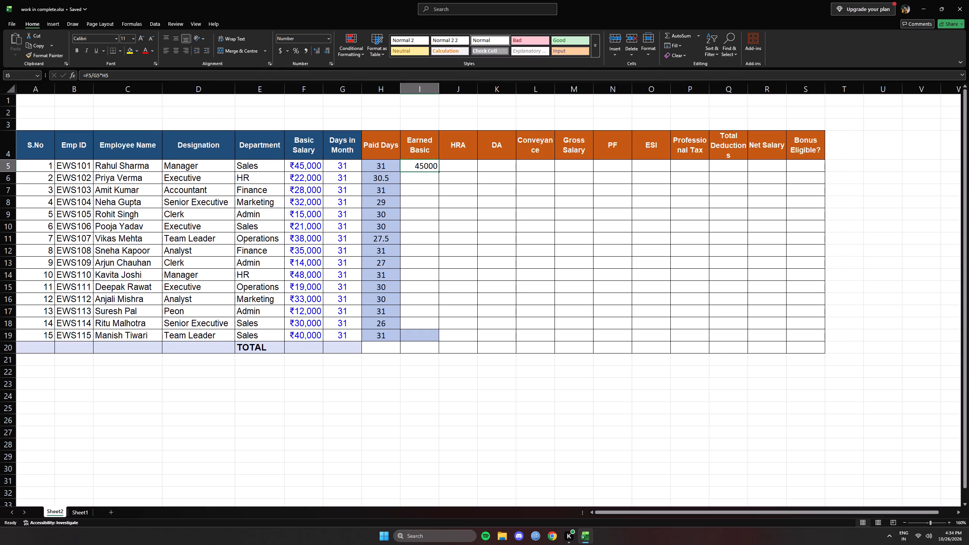
left_click_drag(438, 172, 428, 227)
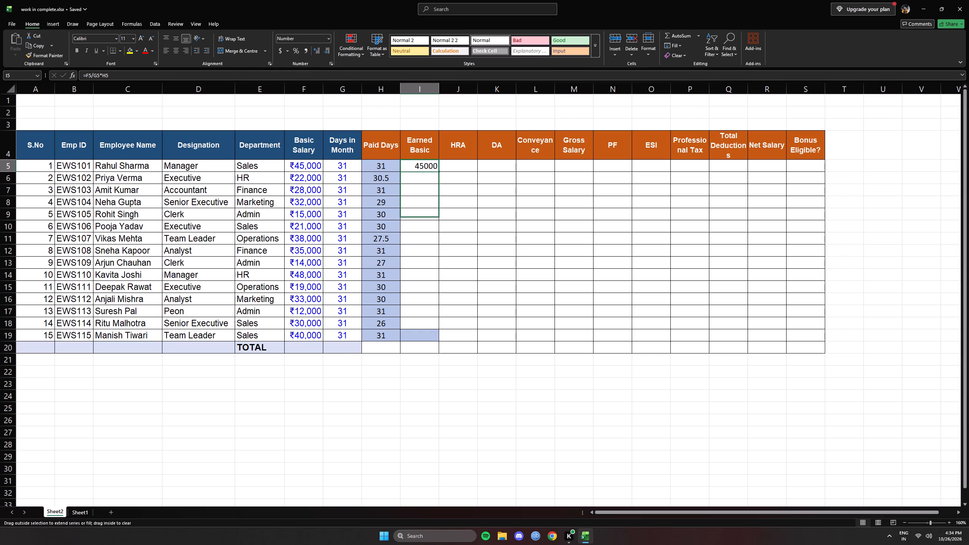
left_click_drag(428, 227, 430, 339)
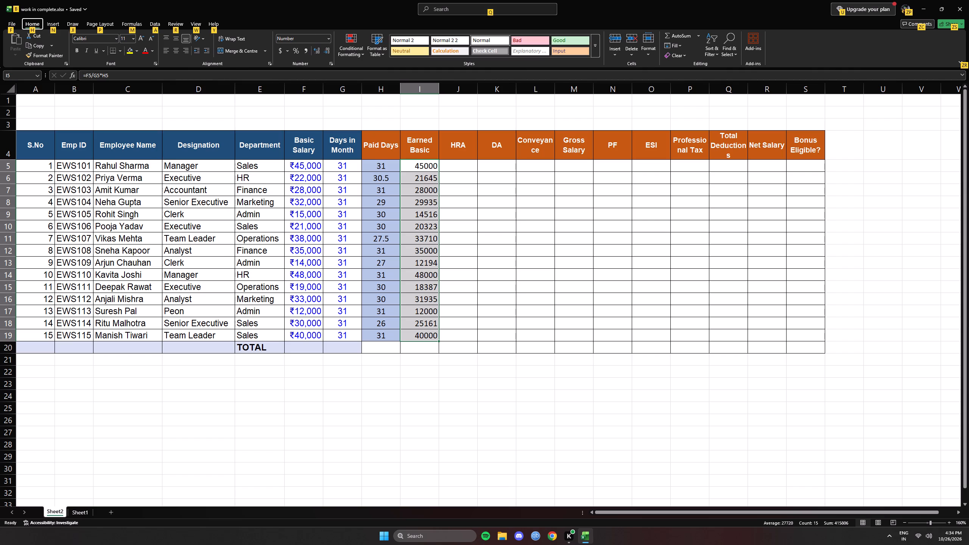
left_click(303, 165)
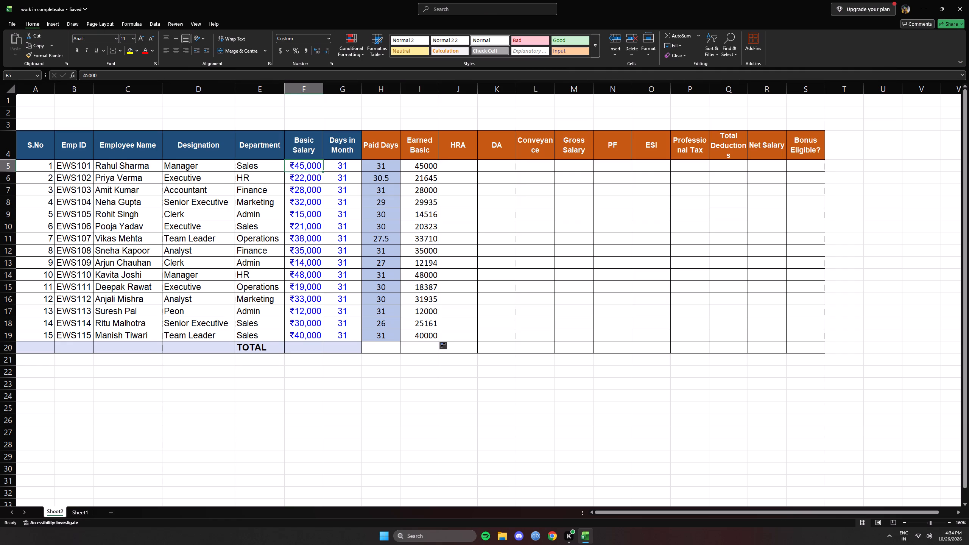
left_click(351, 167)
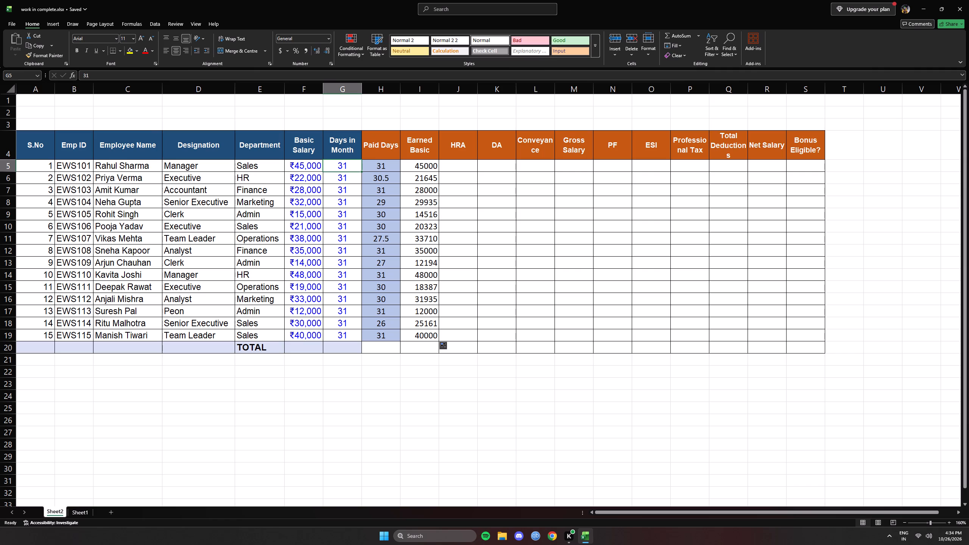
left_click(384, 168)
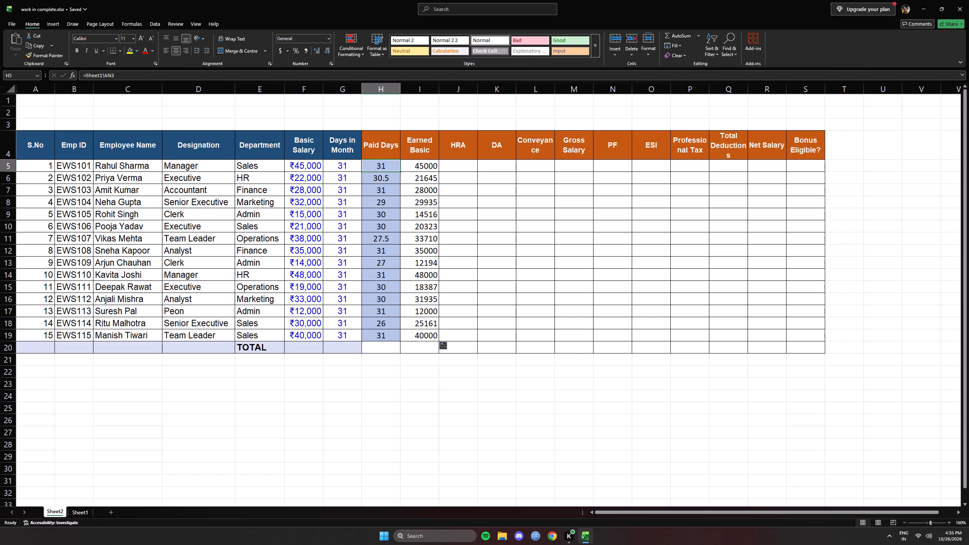
Erase the first employee's Earned Basic formula in I5 and enter =(F5/G5*H5) with parentheses instead.
left_click(428, 163)
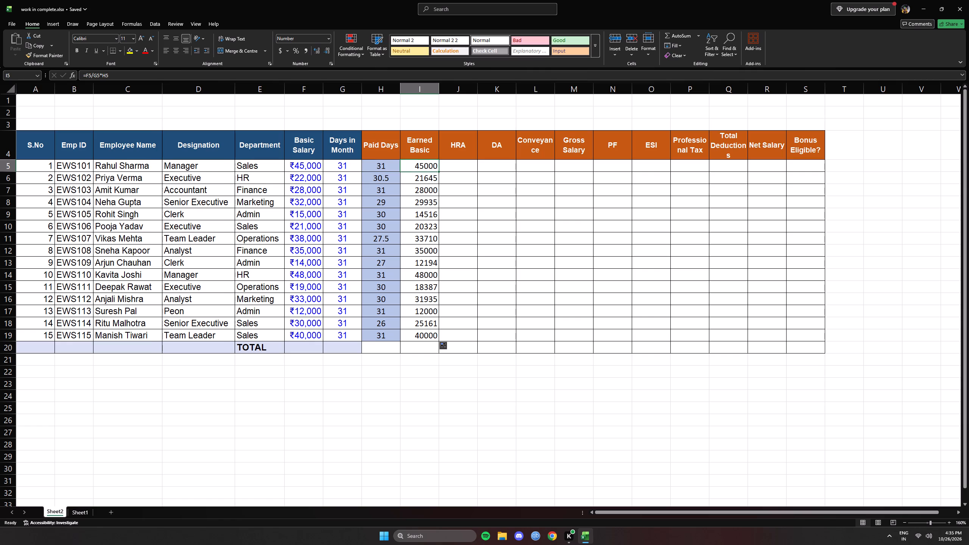
key("BackSpace")
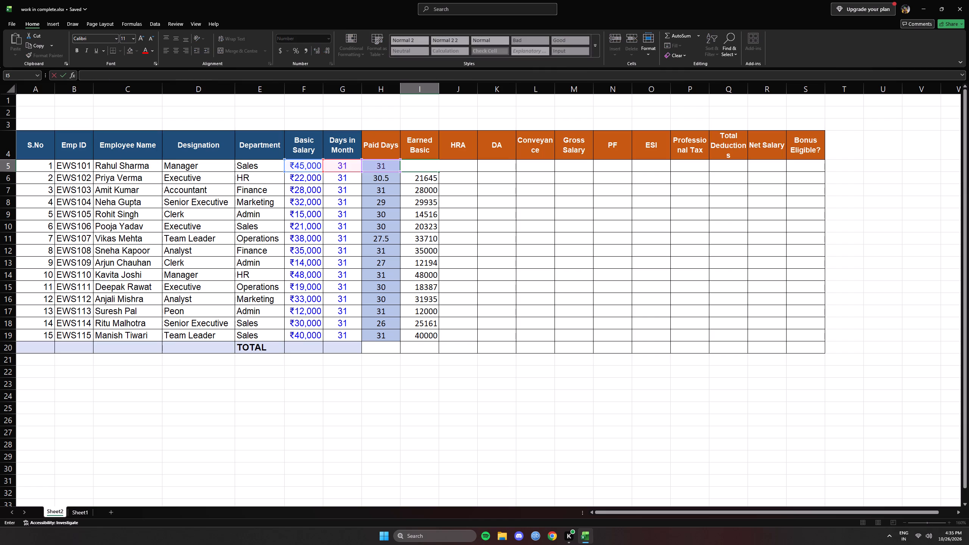
key("equal")
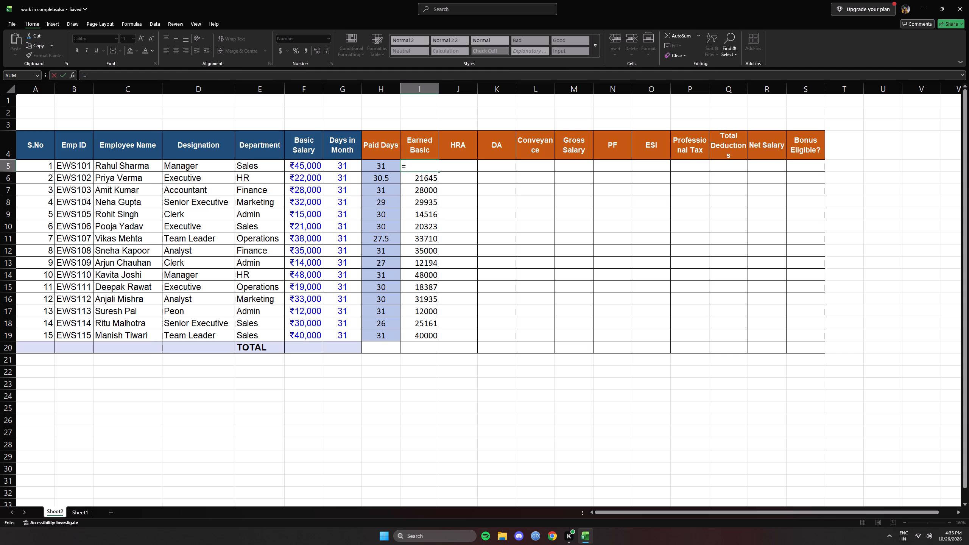
key("9")
key("BackSpace")
key("shift+parenleft")
left_click(312, 165)
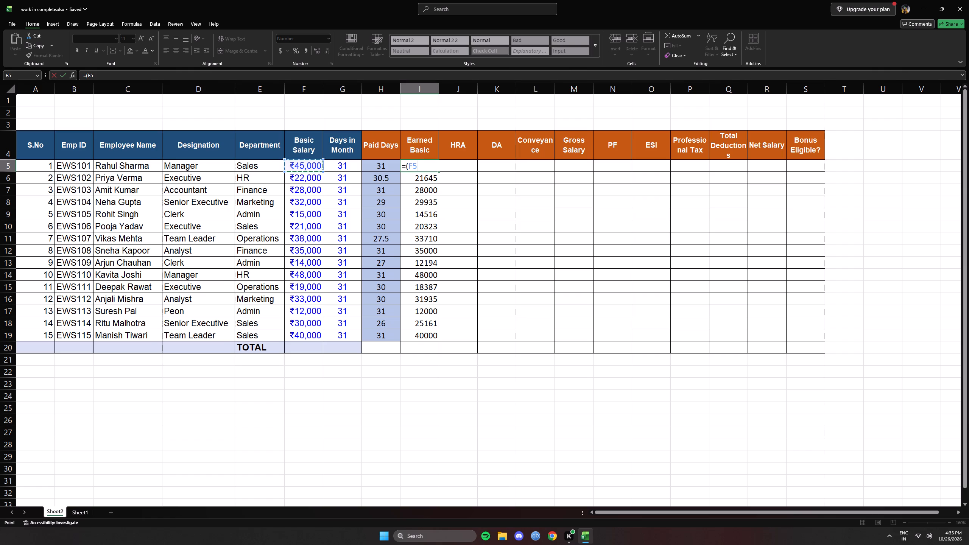
key("slash")
left_click(342, 164)
key("BackSpace")
key("shift+asterisk")
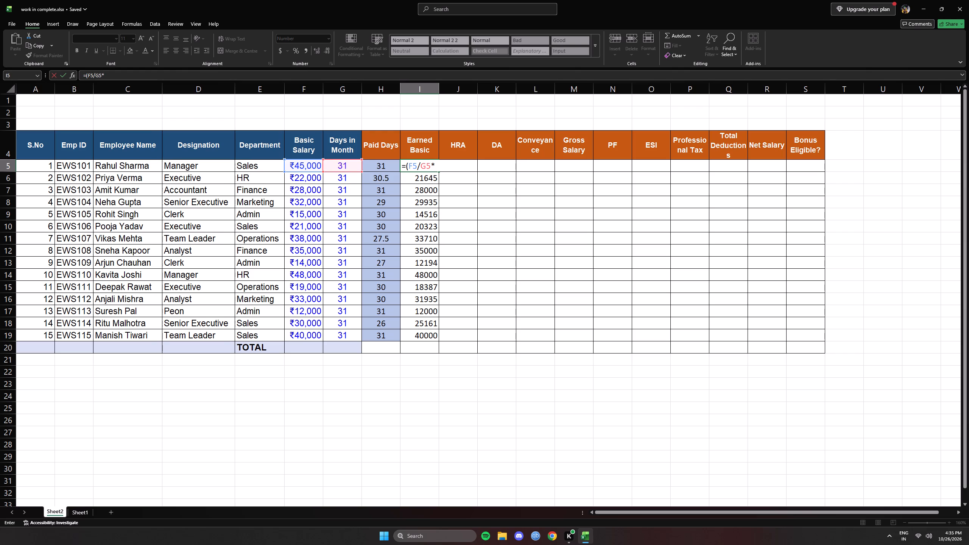
left_click(386, 163)
key("shift+parenright")
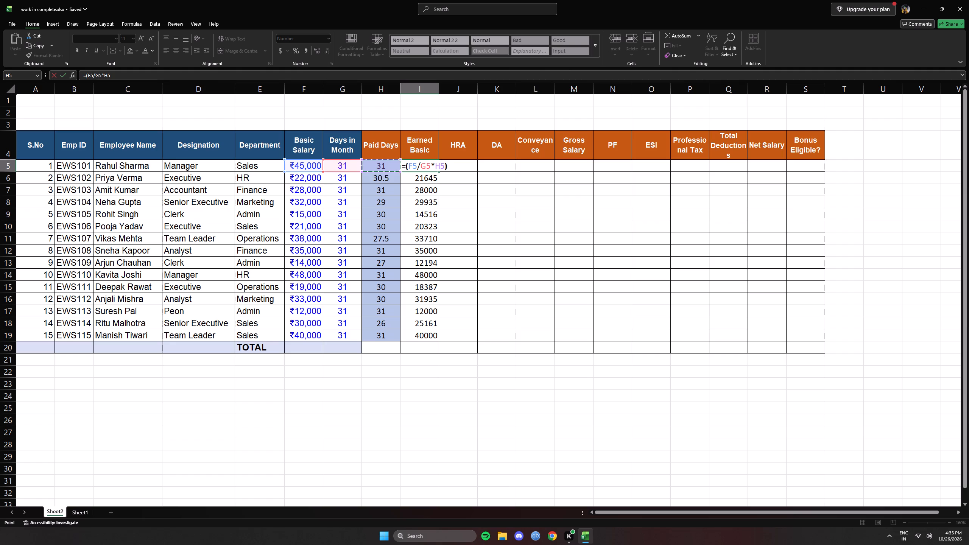
key("Return")
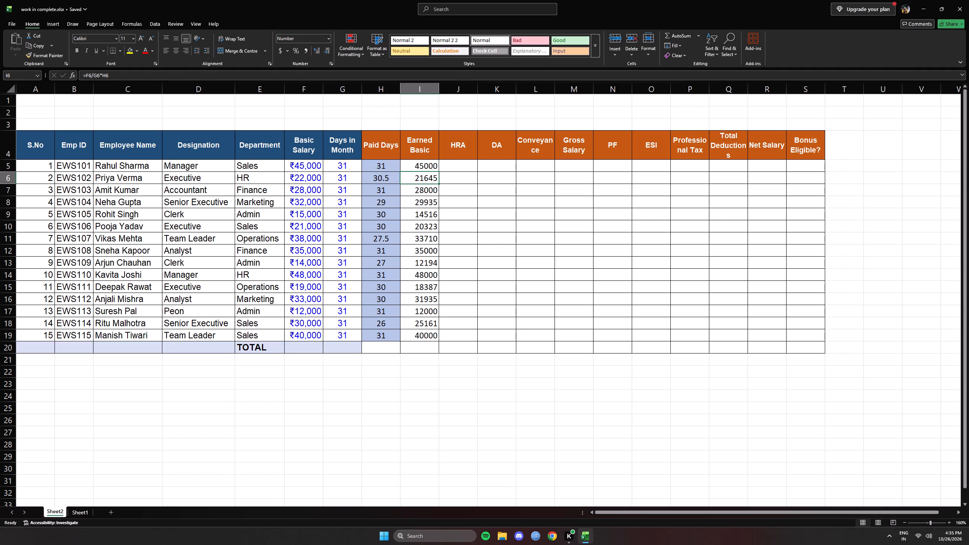
Format the second employee's Paid Days cell, H6, to show no decimal places.
left_click(389, 177)
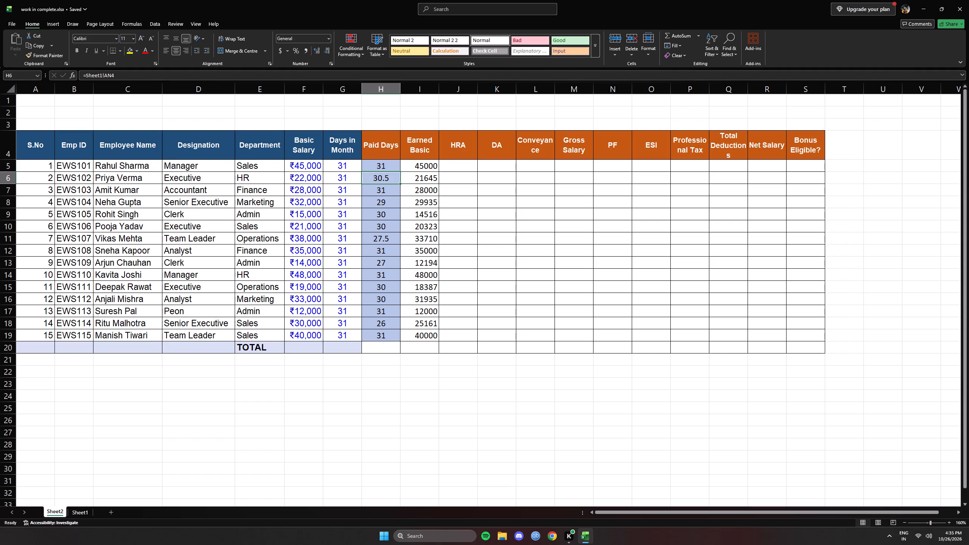
left_click(314, 53)
left_click(324, 50)
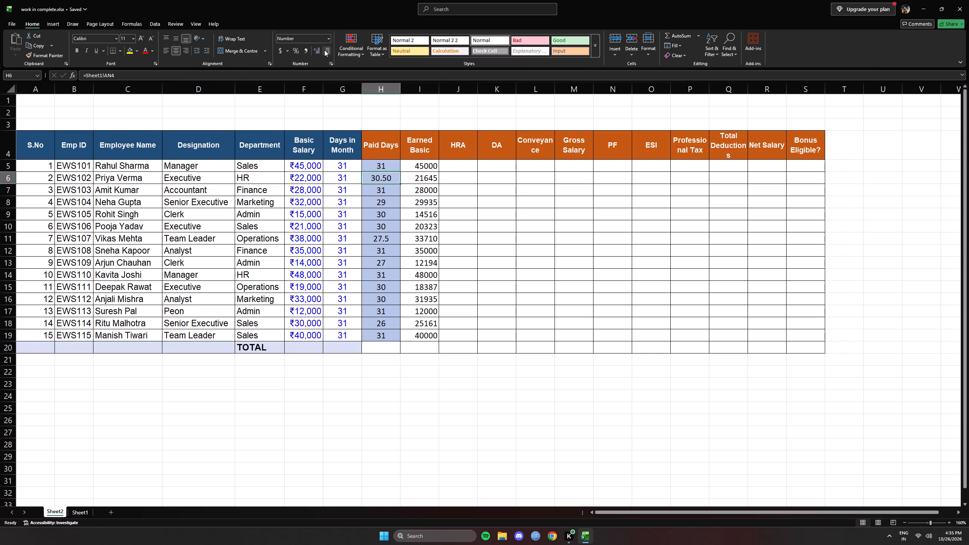
left_click(324, 50)
Check the source formula for the second employee's Paid Days in AN4 on Sheet1, and return to Sheet2.
left_click(76, 511)
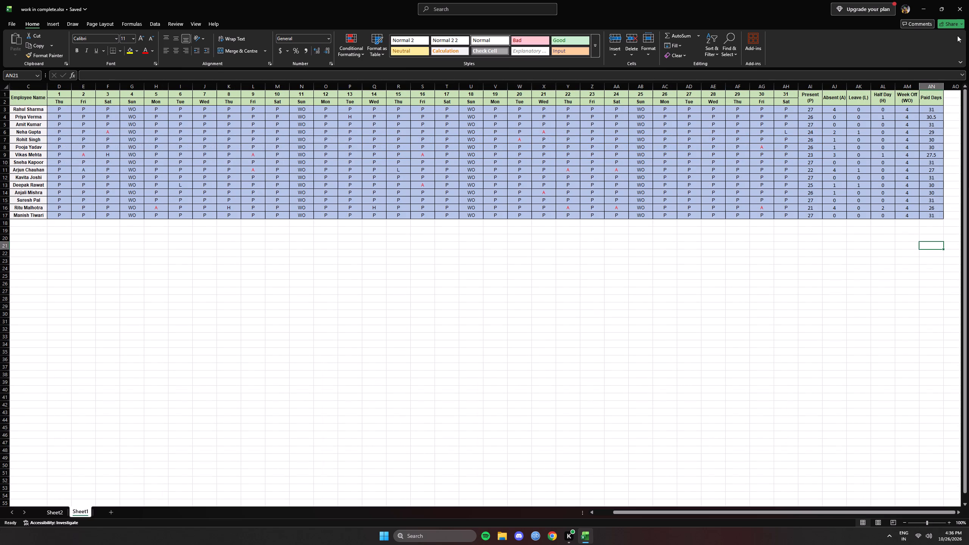
left_click(940, 115)
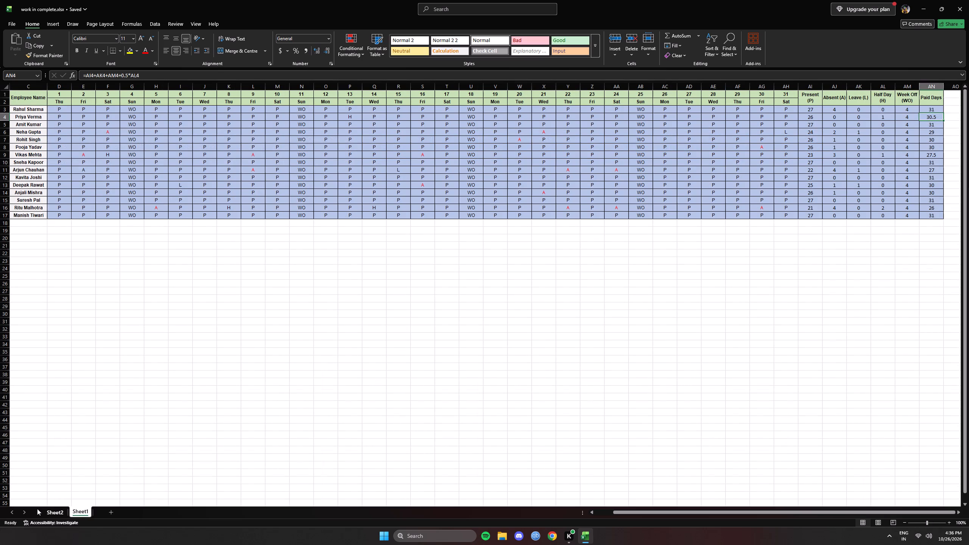
left_click(50, 512)
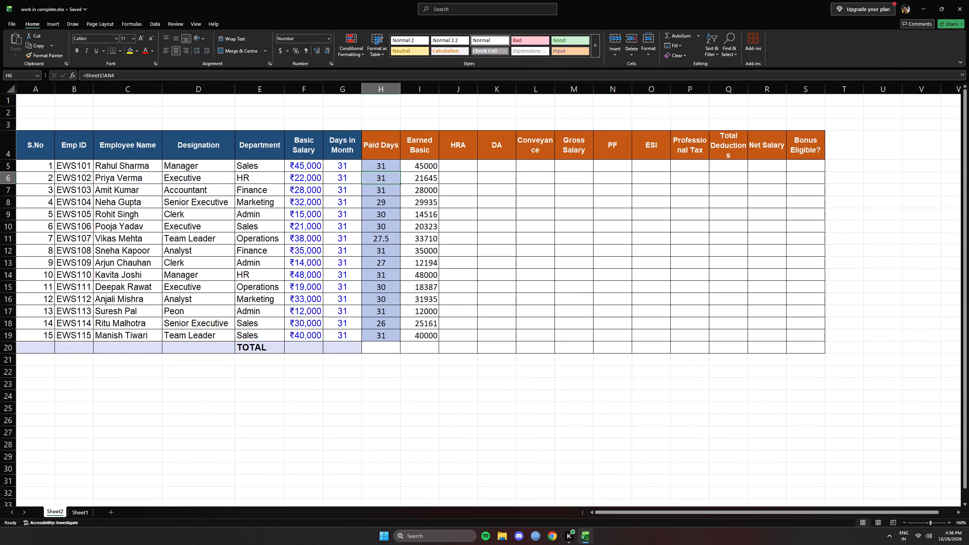
Clear the Paid Days cells of the first five employees, H5 through H9, one by one.
left_click_drag(373, 163, 380, 313)
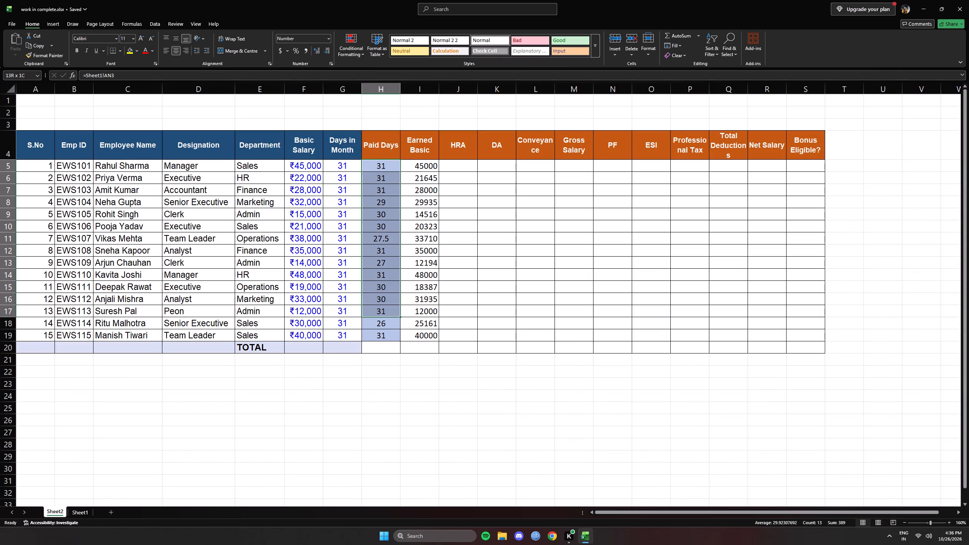
left_click_drag(380, 313, 379, 338)
left_click(393, 167)
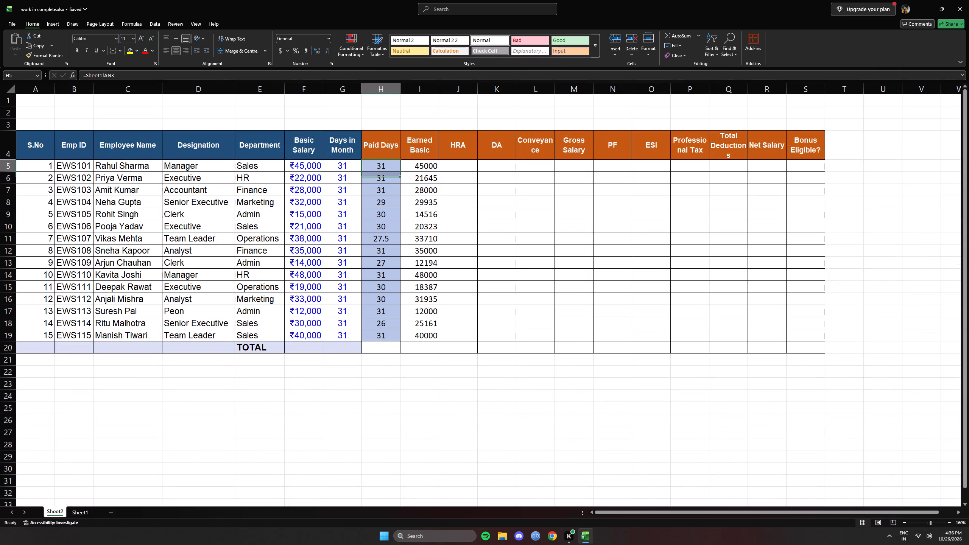
key("BackSpace")
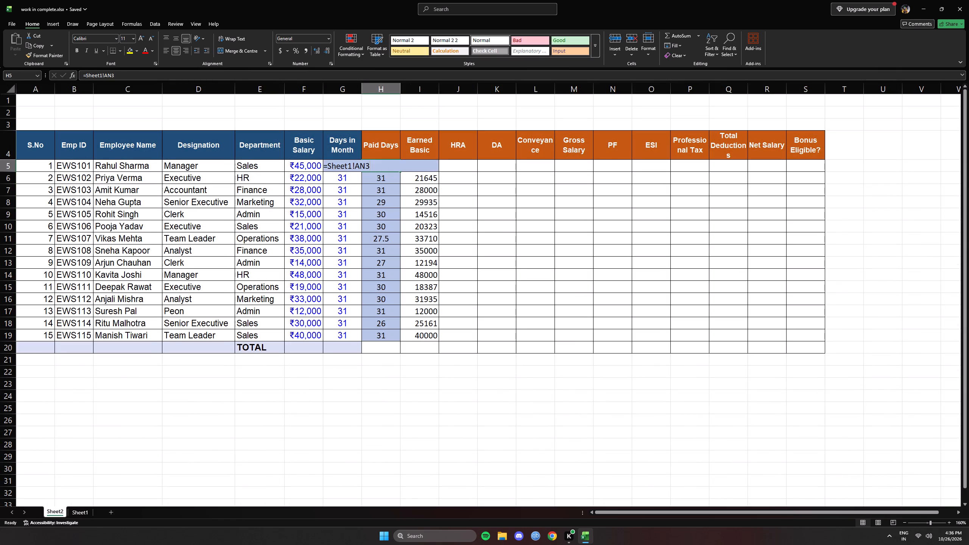
left_click(390, 180)
key("BackSpace")
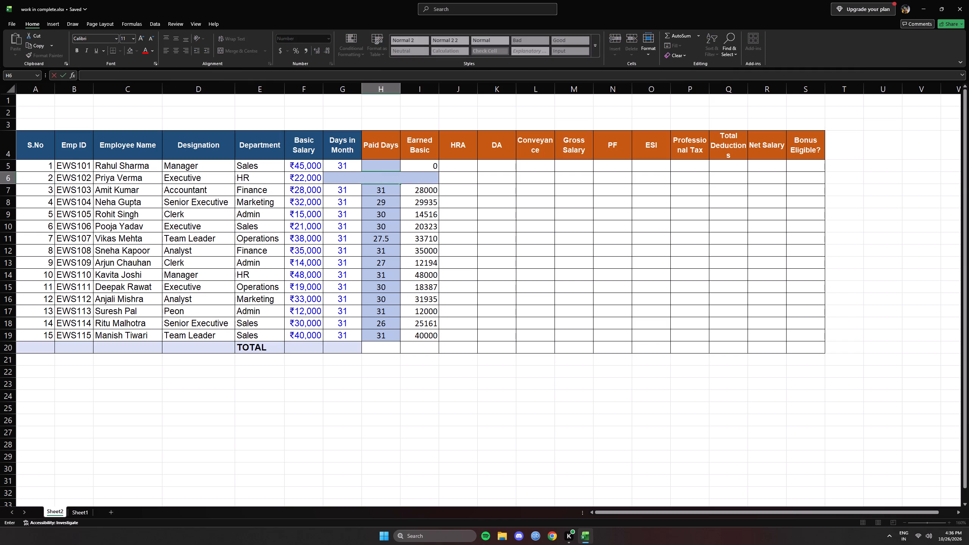
left_click(393, 193)
key("BackSpace")
left_click(389, 205)
key("BackSpace")
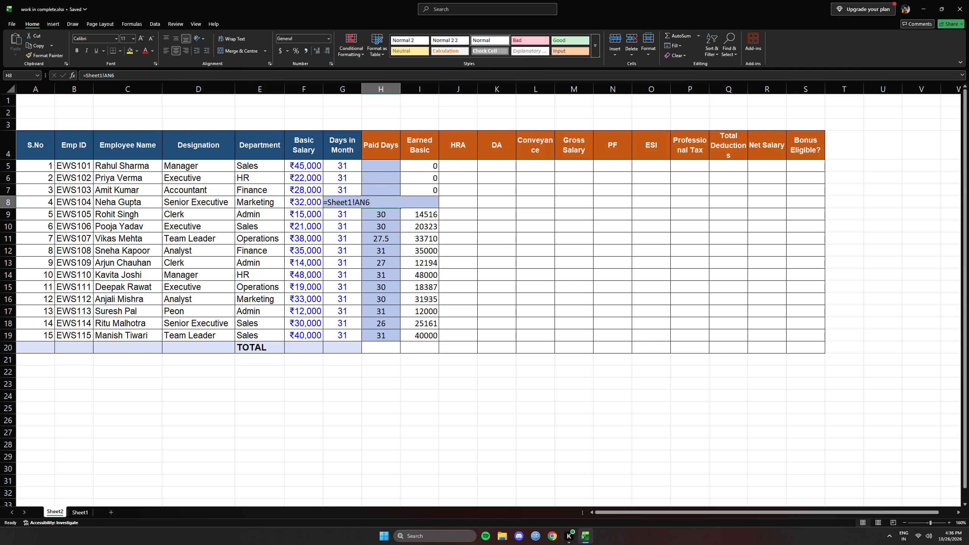
left_click(393, 218)
key("BackSpace")
Clear the Paid Days cells for employees 6 to 10, H10 through H14.
left_click(396, 227)
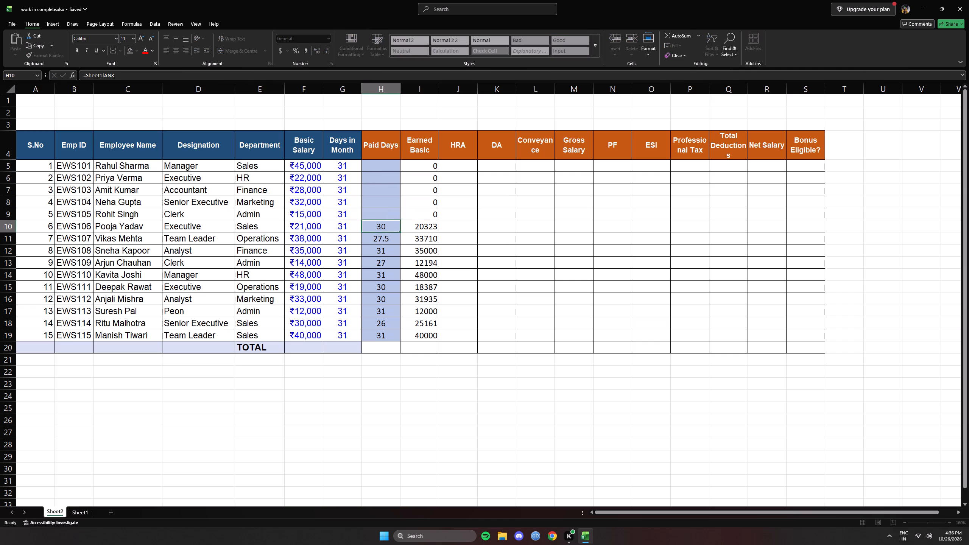
key("BackSpace")
left_click(396, 244)
key("BackSpace")
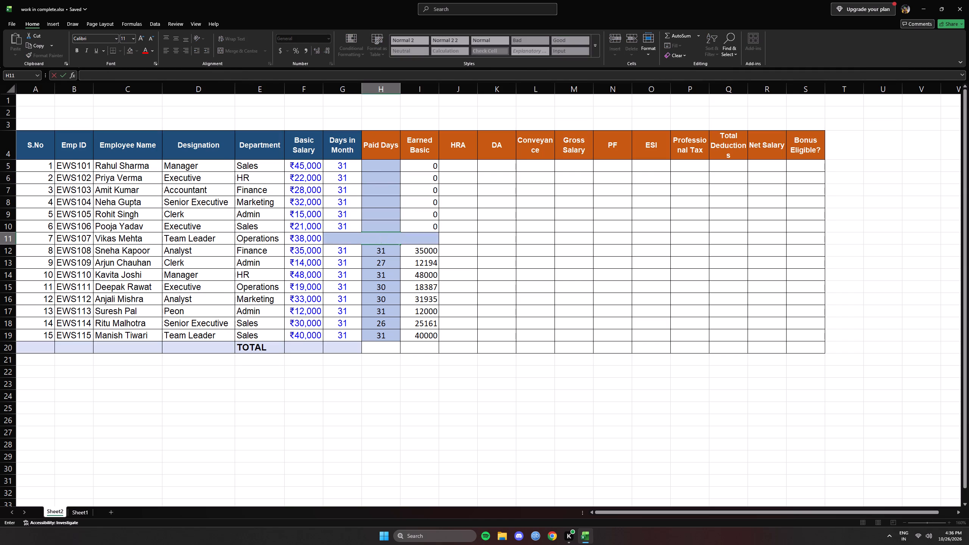
left_click(395, 255)
key("BackSpace")
left_click(394, 268)
key("BackSpace")
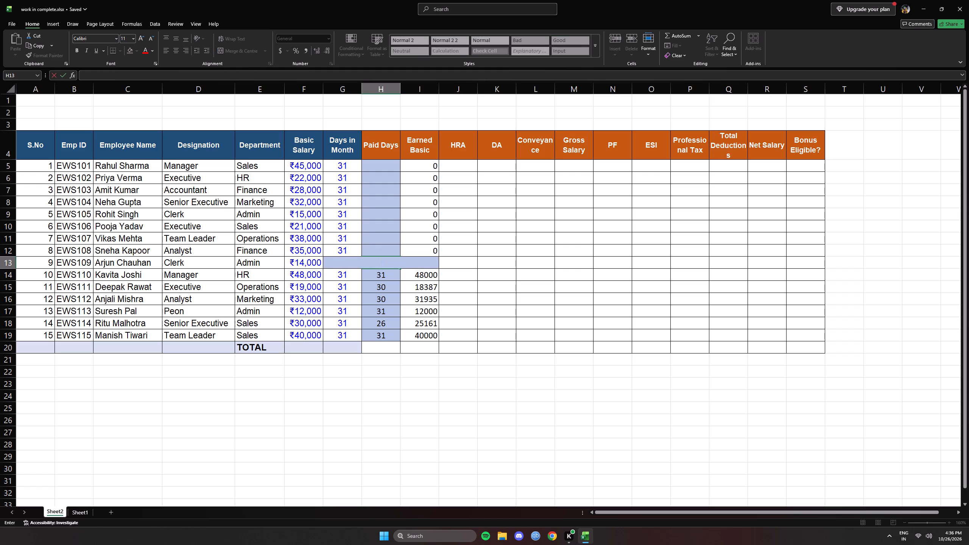
left_click(393, 279)
key("BackSpace")
Clear the Paid Days cells for the last five employees, H15 through H19.
left_click(392, 287)
key("BackSpace")
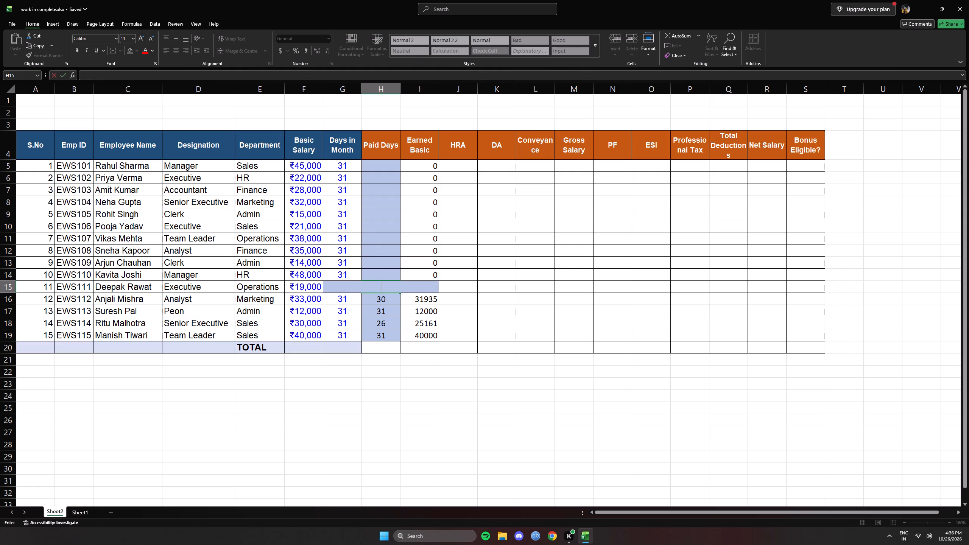
left_click(388, 302)
key("BackSpace")
left_click(393, 315)
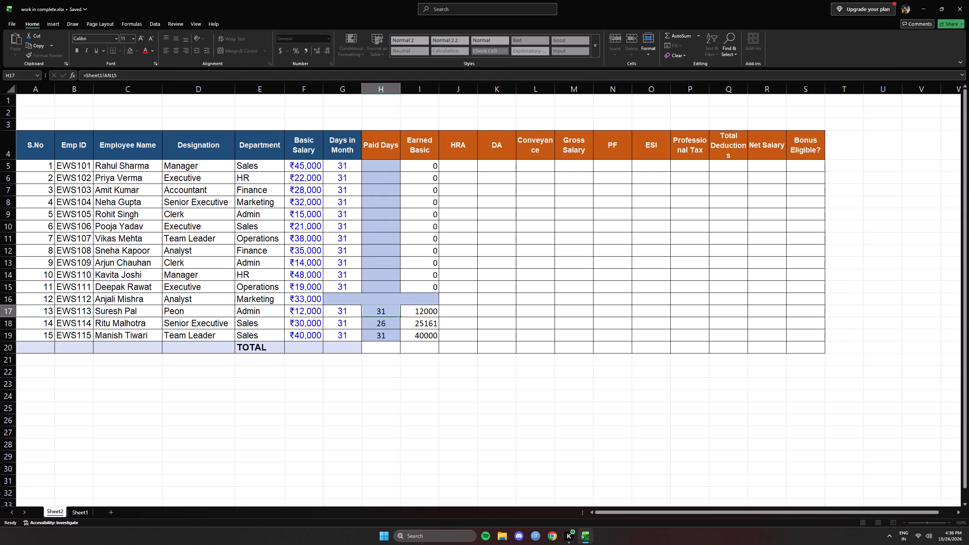
key("BackSpace")
left_click(394, 321)
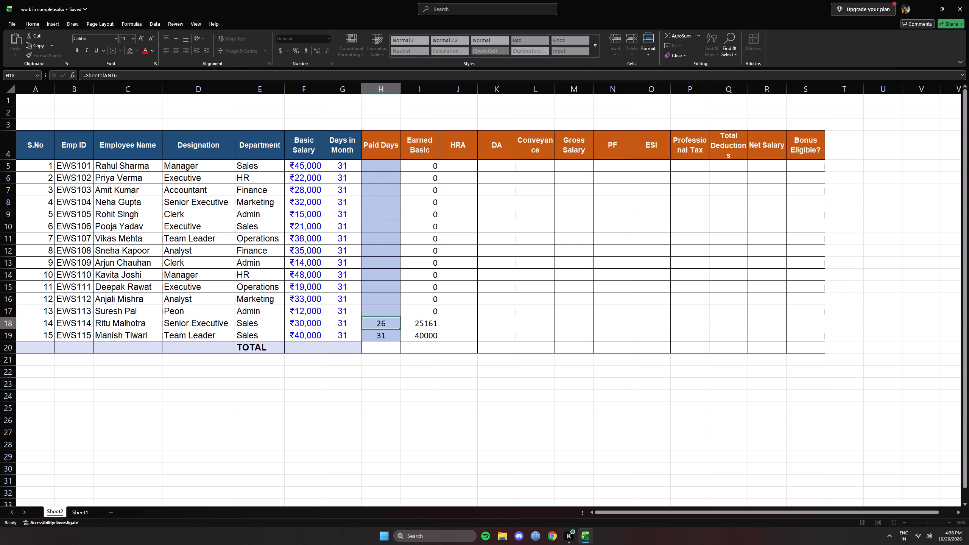
key("BackSpace")
left_click(391, 334)
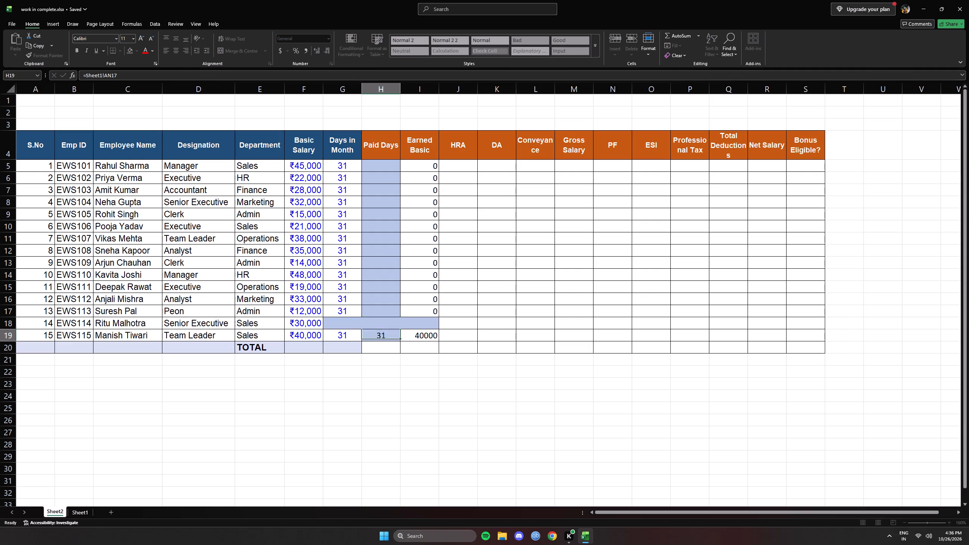
key("BackSpace")
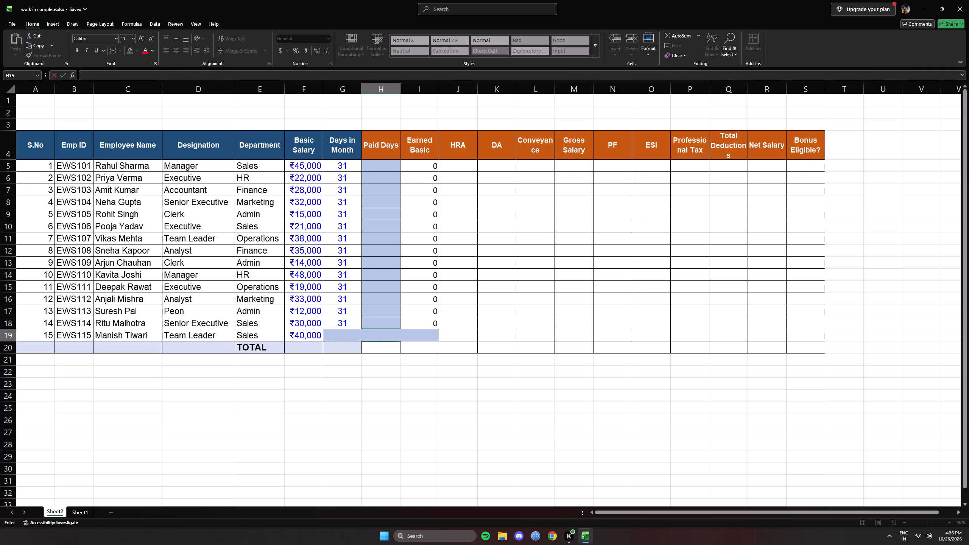
Link the first employee's Paid Days cell H5 to Sheet1 with the formula =Sheet1!AN3.
left_click(383, 164)
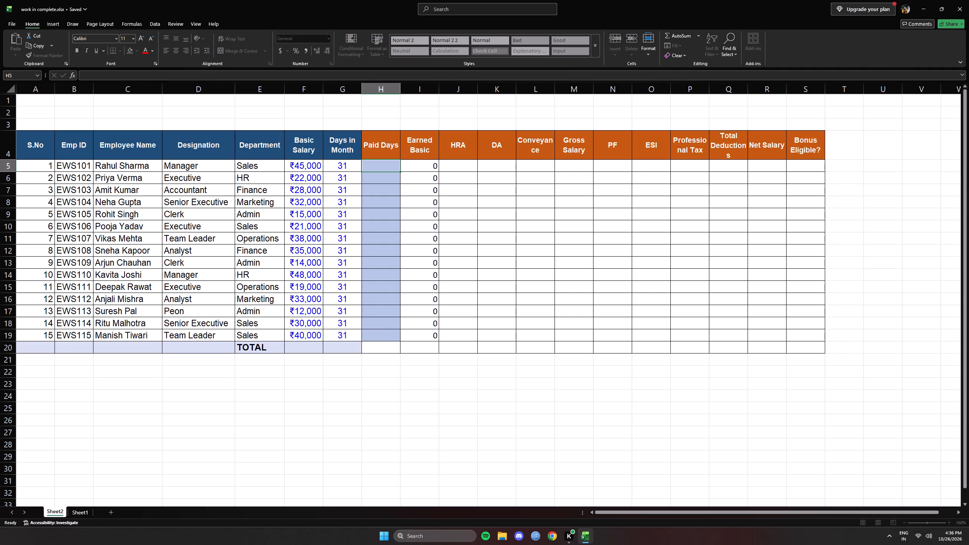
key("equal")
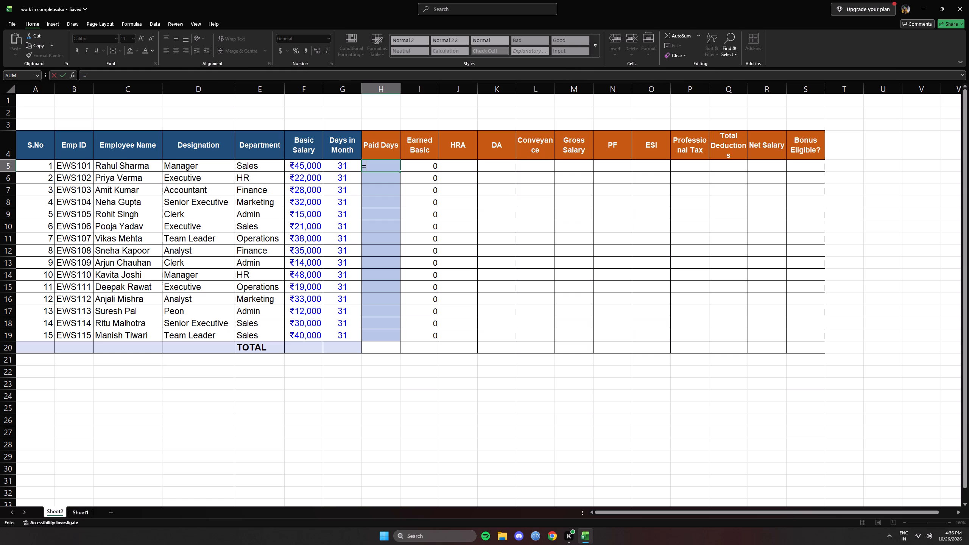
left_click(82, 511)
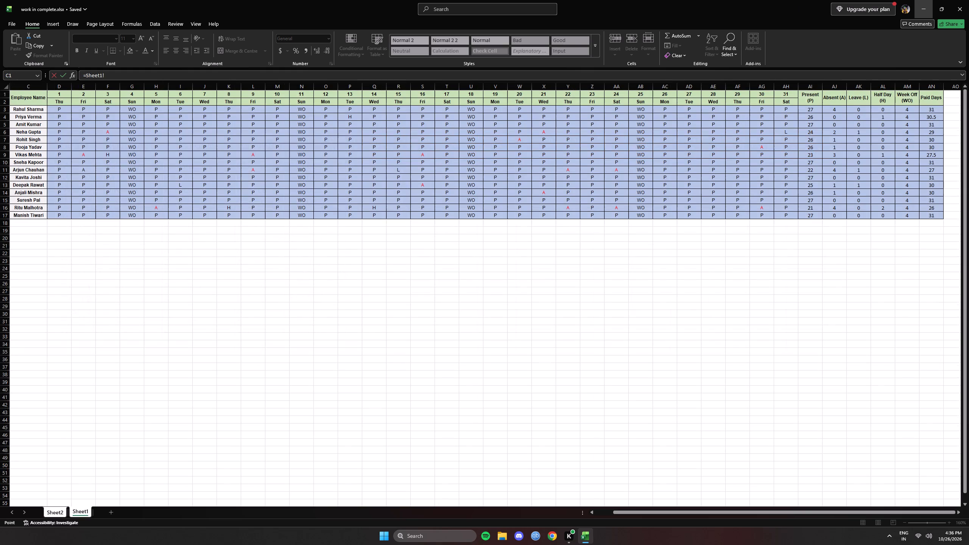
left_click(933, 110)
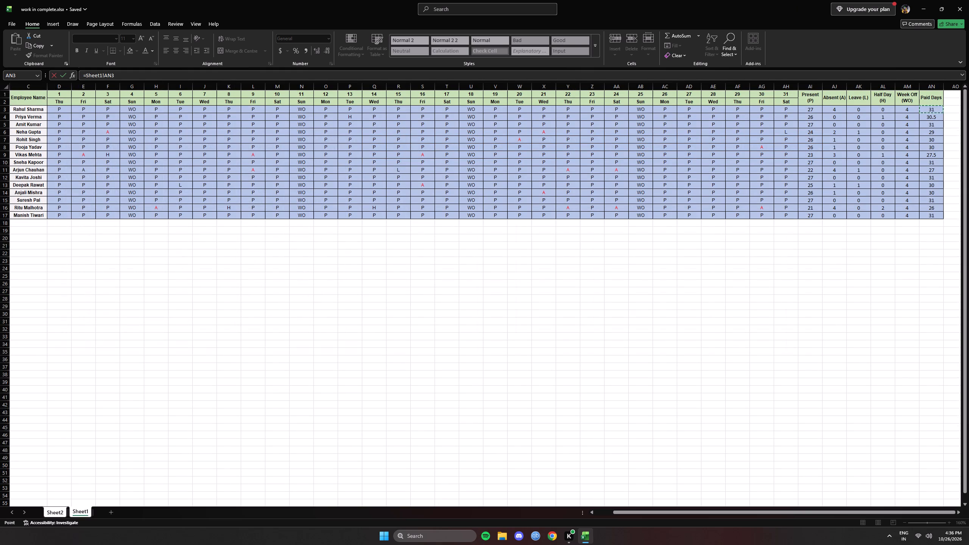
key("Return")
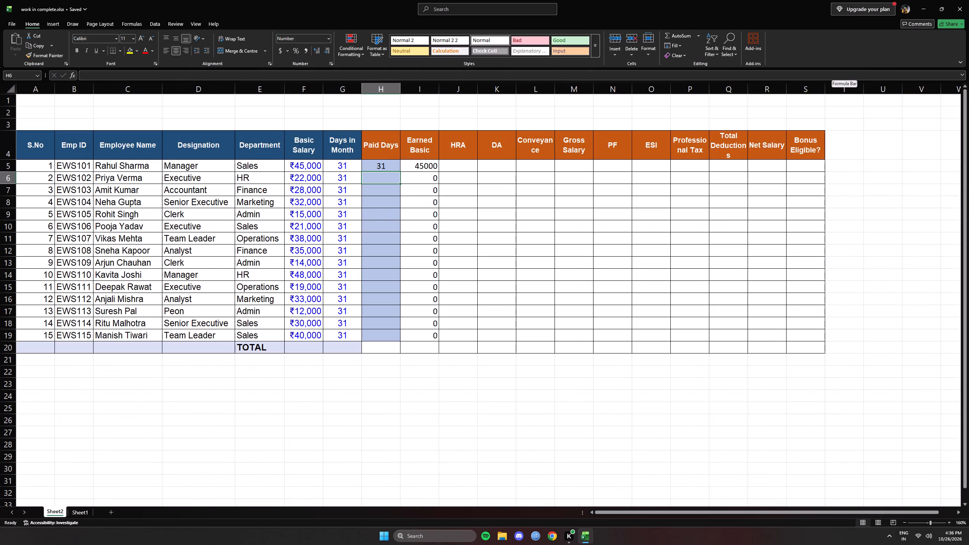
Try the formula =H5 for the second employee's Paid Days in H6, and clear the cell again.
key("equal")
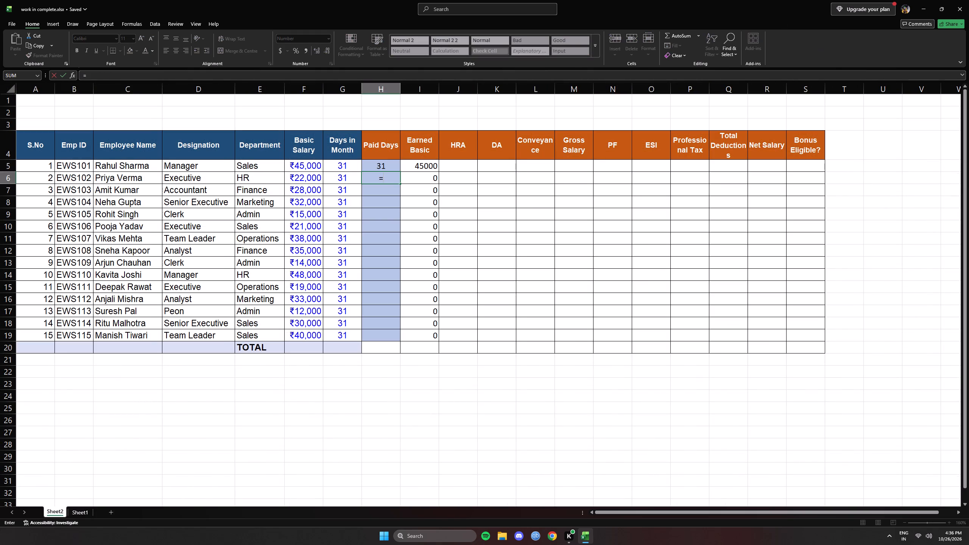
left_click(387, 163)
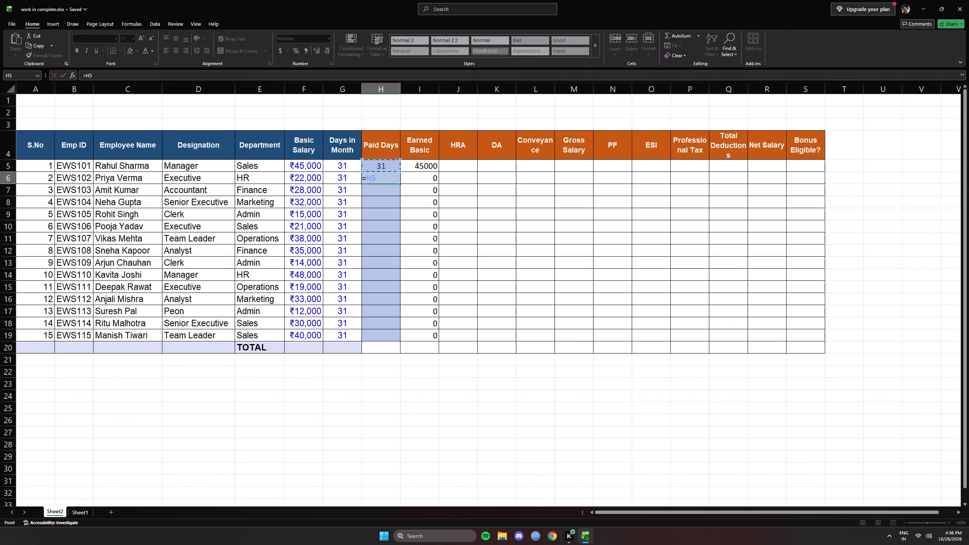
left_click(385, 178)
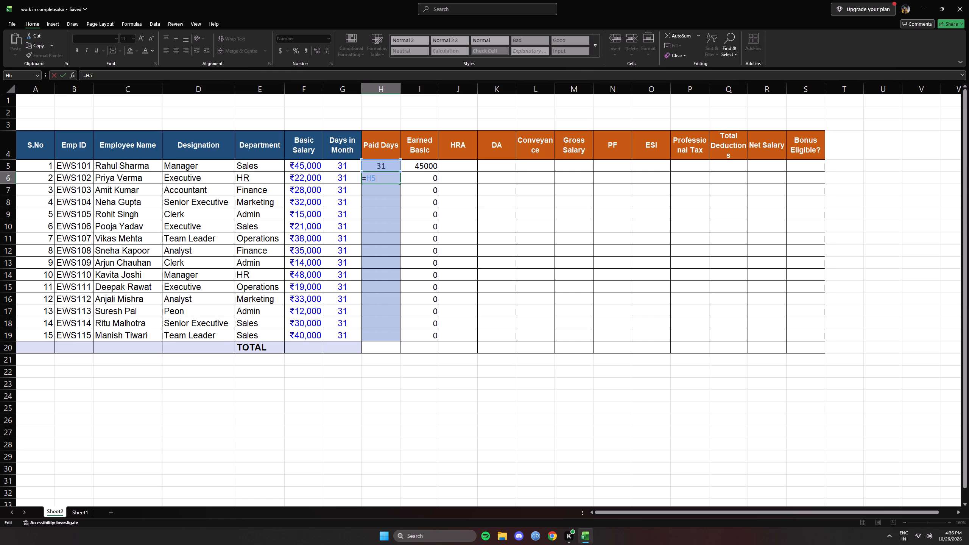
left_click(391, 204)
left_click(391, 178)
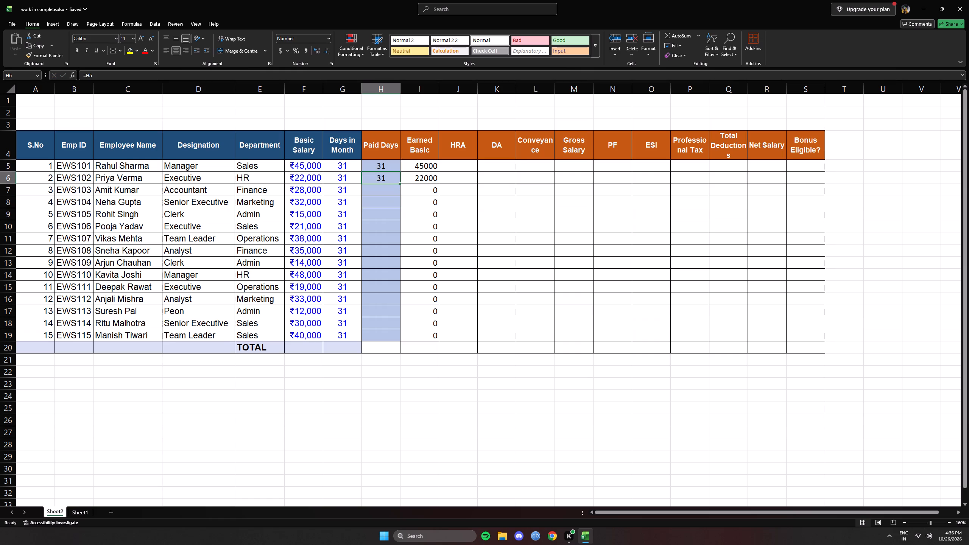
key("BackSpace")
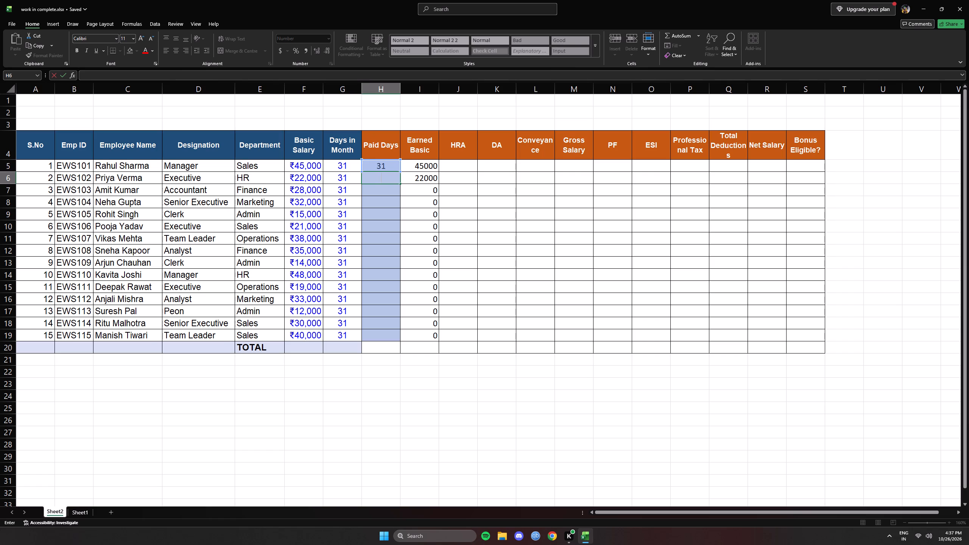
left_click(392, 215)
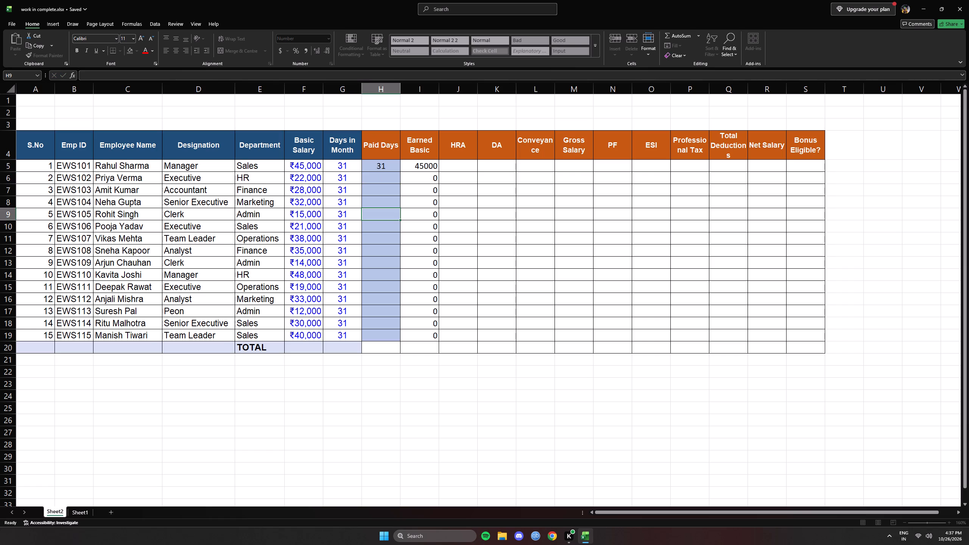
Fill the Paid Days formula from H5 down through H19 for all remaining employees.
left_click(400, 165)
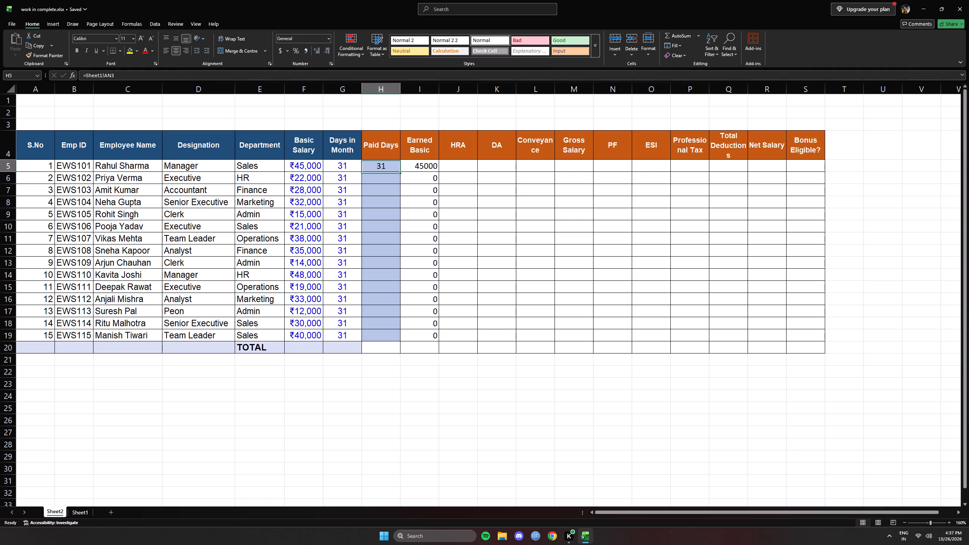
left_click_drag(402, 172, 402, 260)
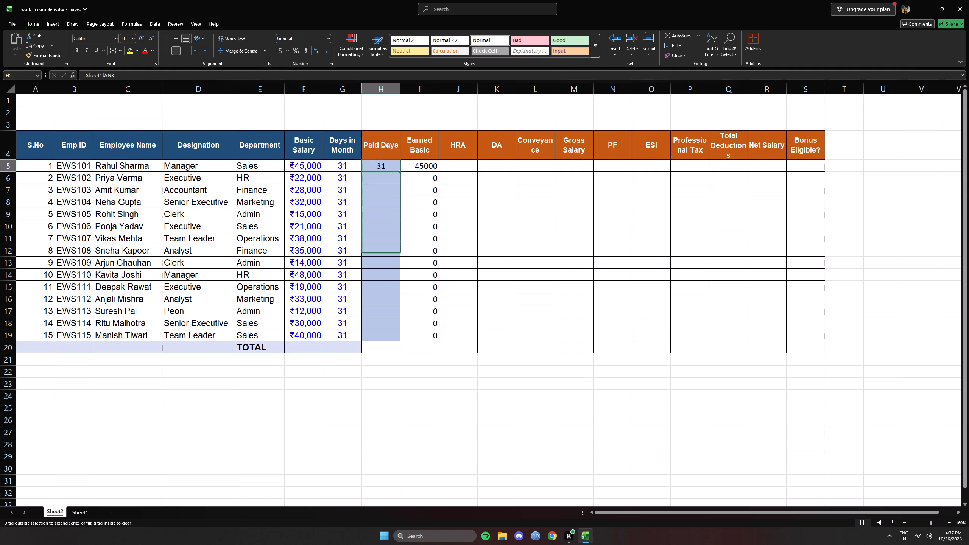
left_click_drag(402, 260, 407, 339)
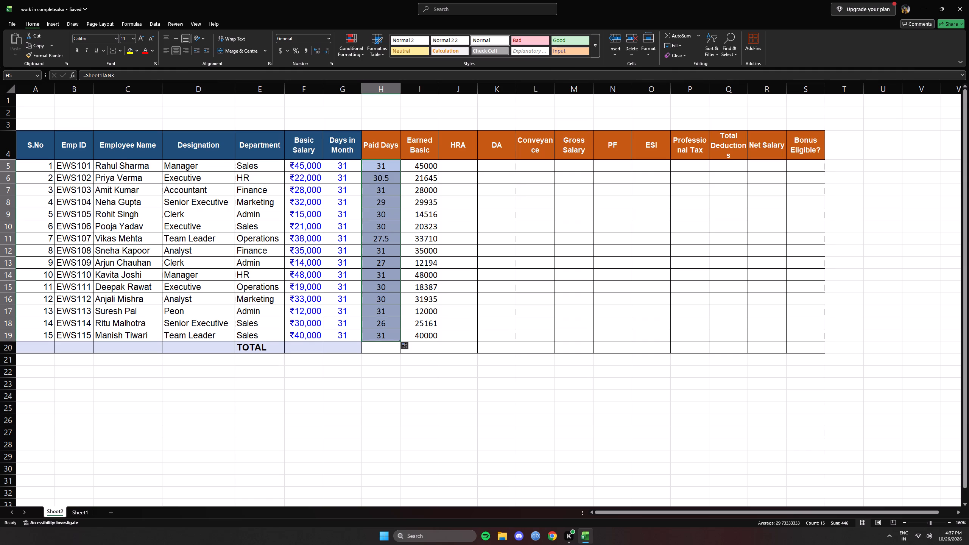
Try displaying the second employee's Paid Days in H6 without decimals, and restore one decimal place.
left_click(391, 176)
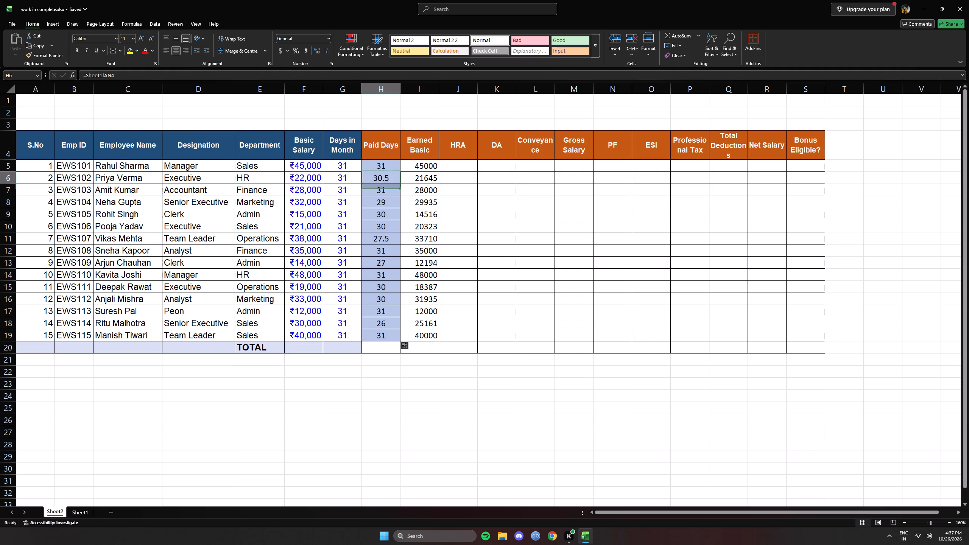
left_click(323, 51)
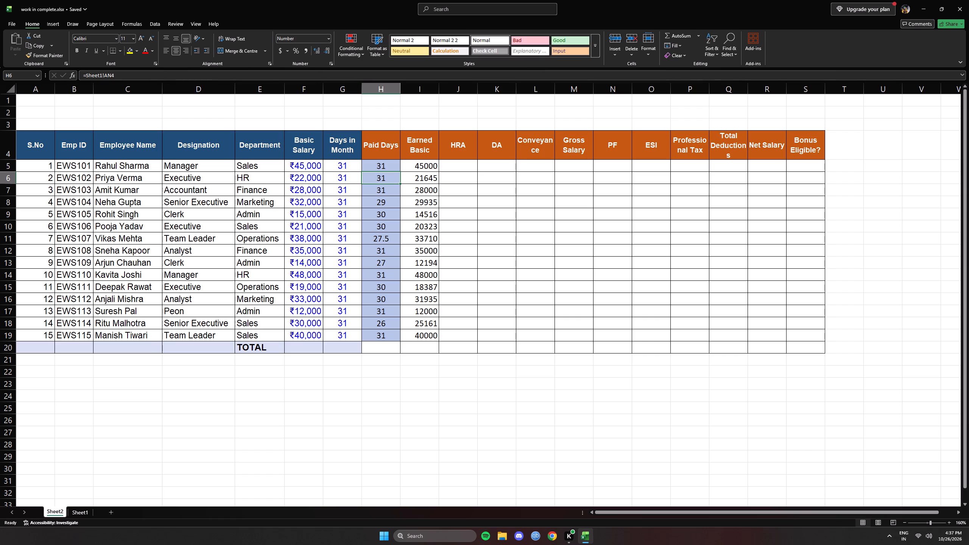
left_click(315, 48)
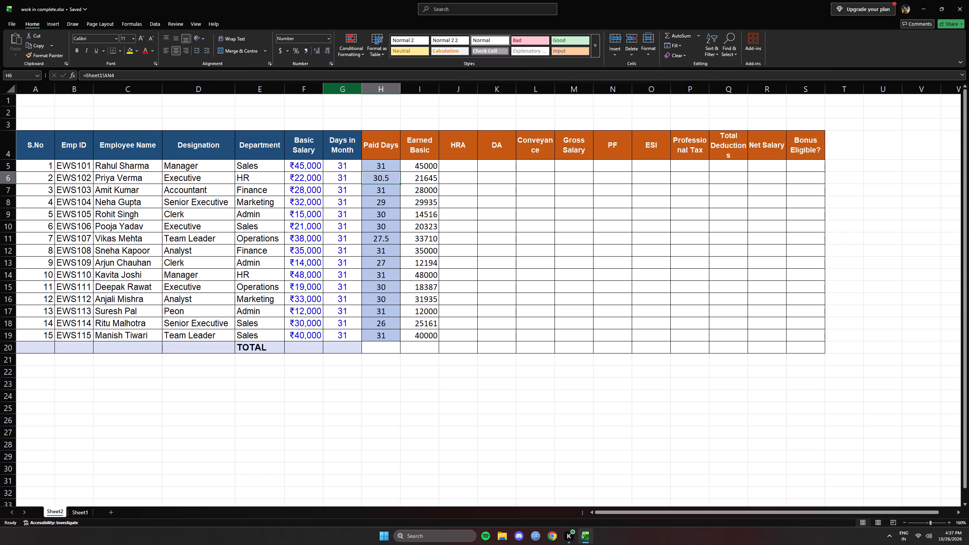
Review the Earned Basic formula in I6 against the Sheet1 attendance data and the Paid Days formula in AN3, ending on Sheet2.
left_click(432, 180)
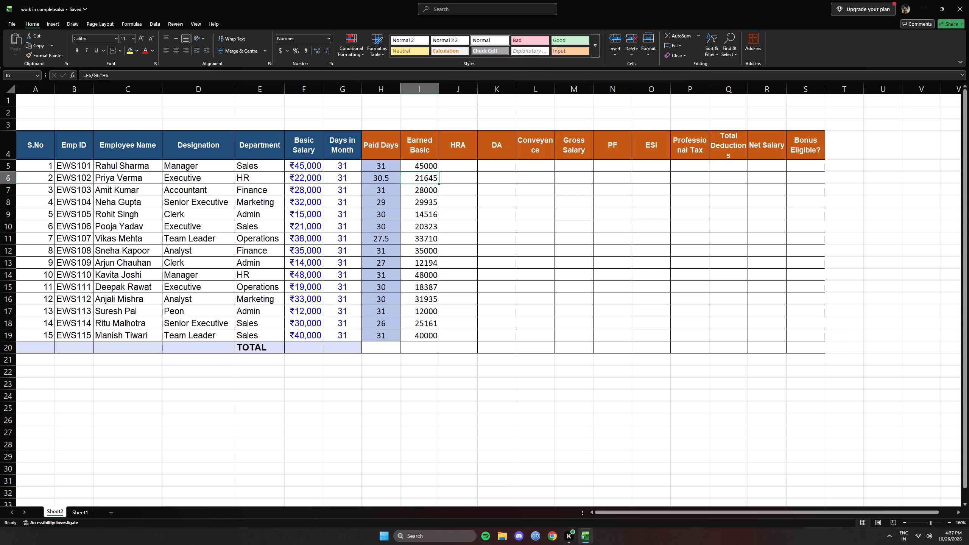
left_click(85, 509)
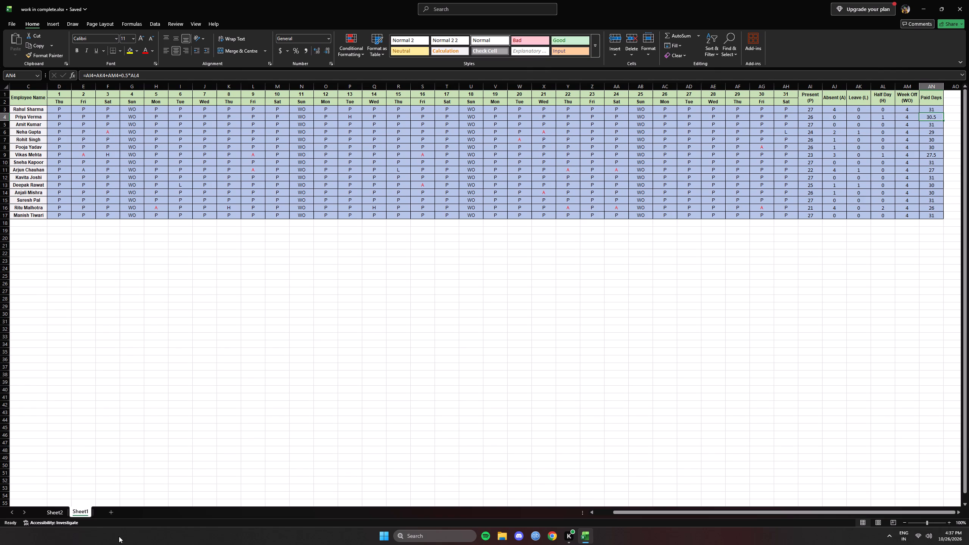
left_click(53, 517)
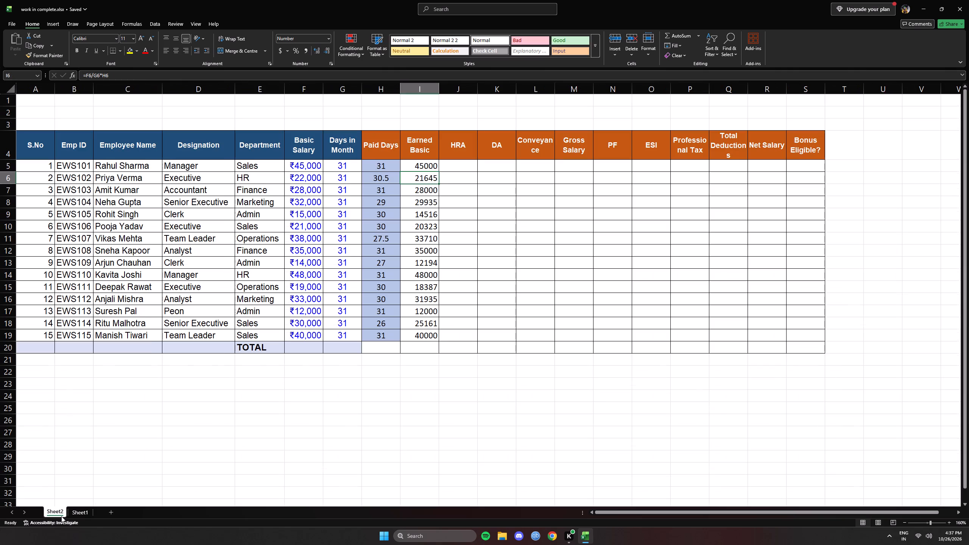
left_click(84, 512)
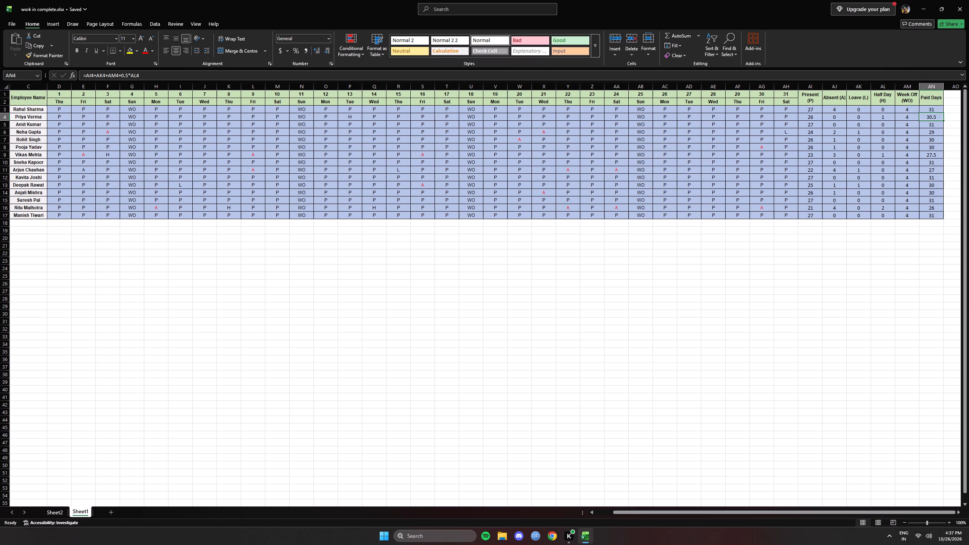
left_click(58, 514)
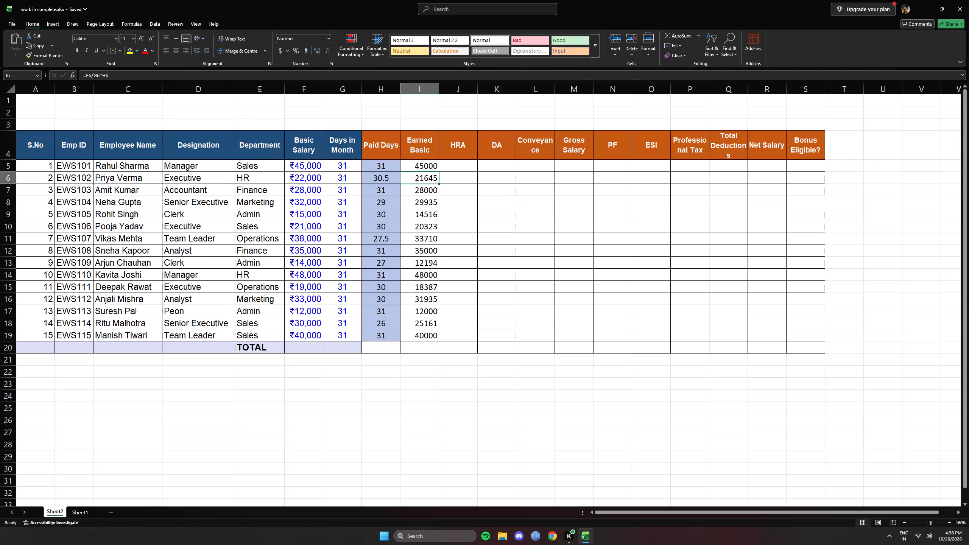
left_click(77, 514)
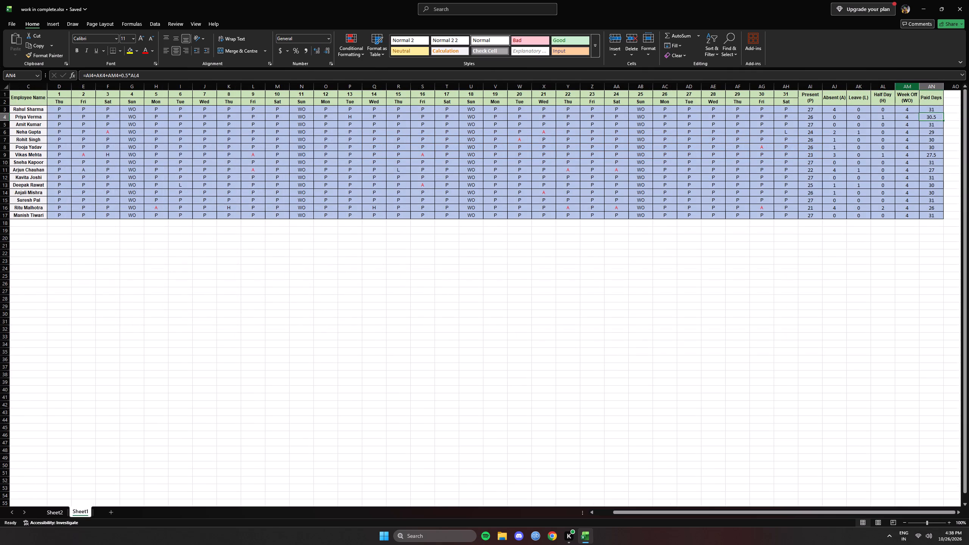
left_click(937, 110)
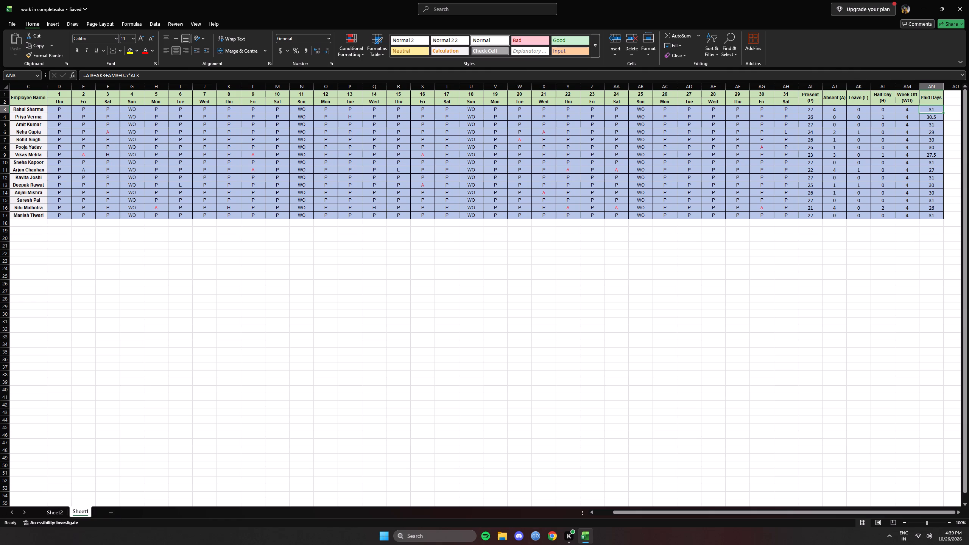
left_click(50, 510)
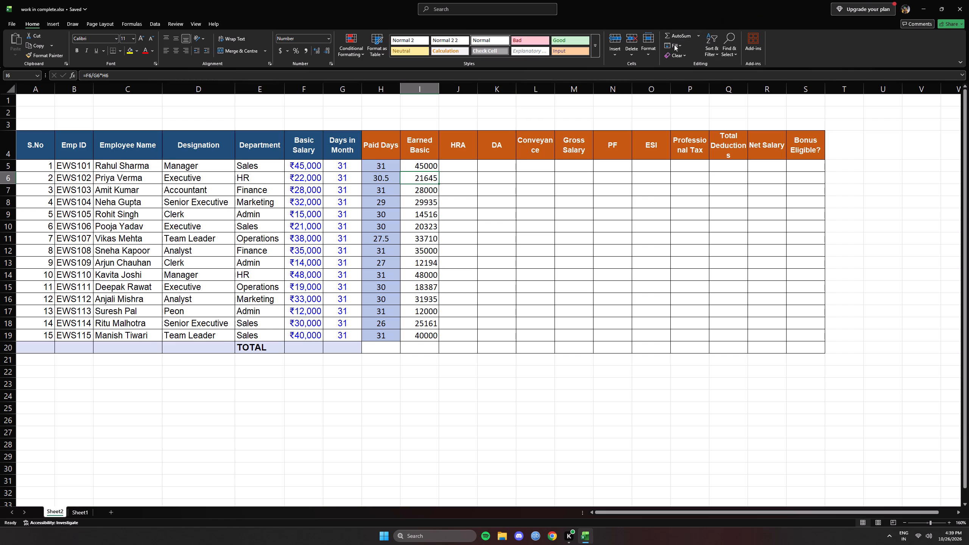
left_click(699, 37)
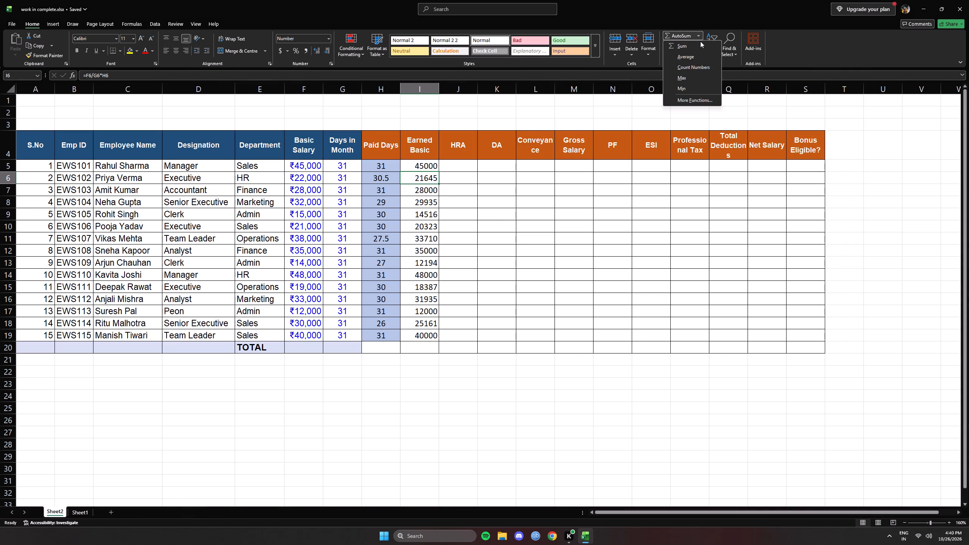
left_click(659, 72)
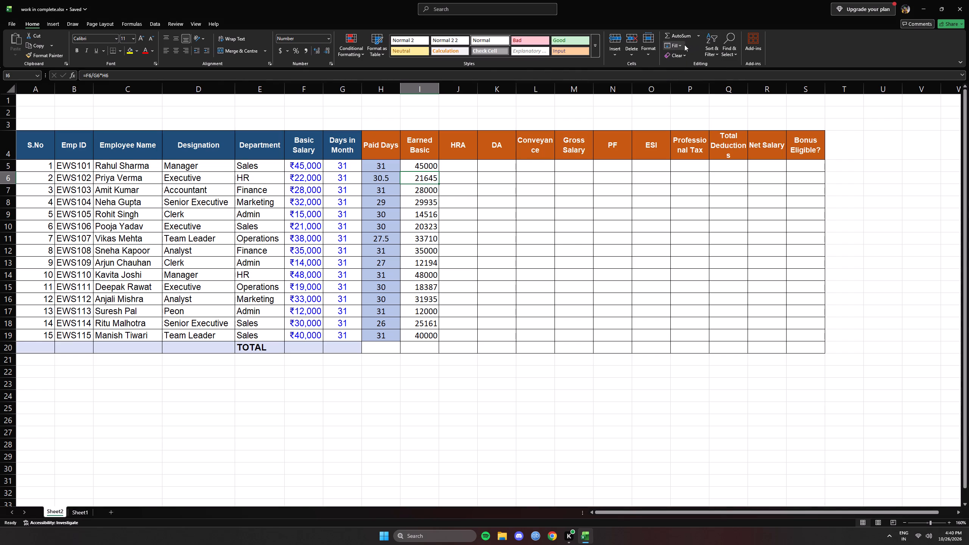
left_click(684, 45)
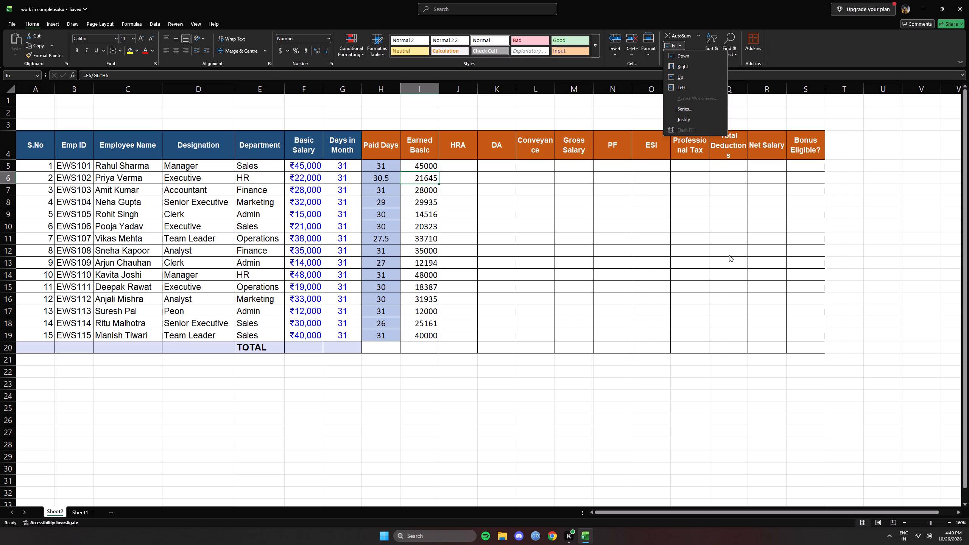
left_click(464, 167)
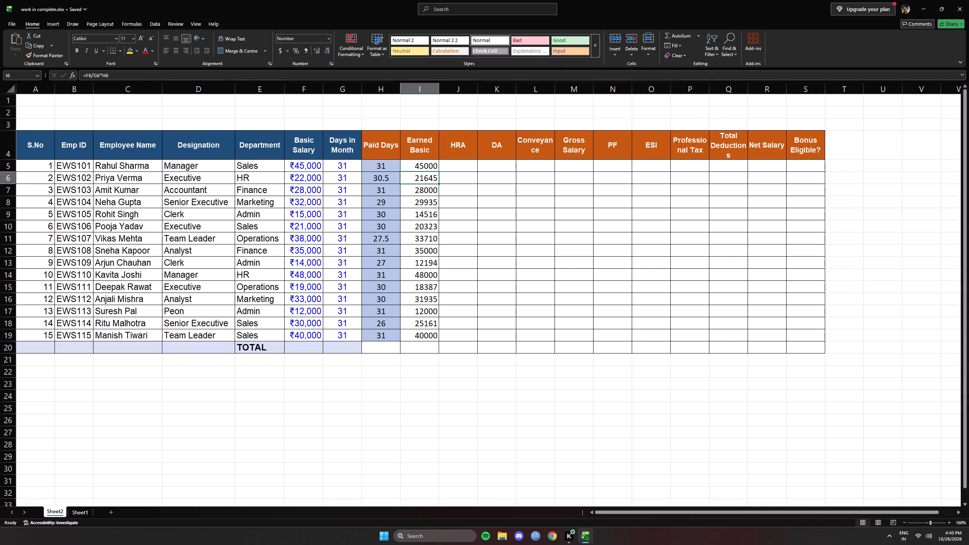
Select the first employee's HRA cell, J5.
left_click(465, 164)
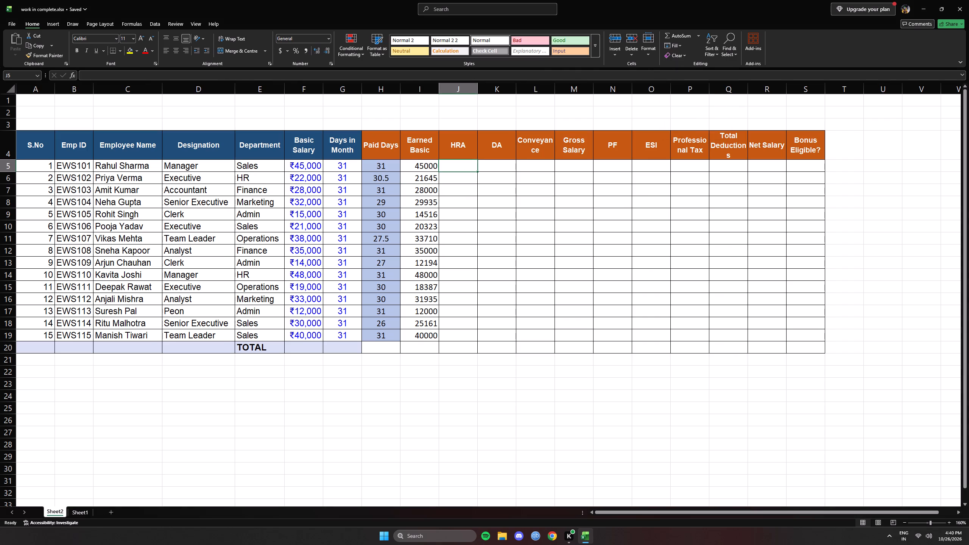
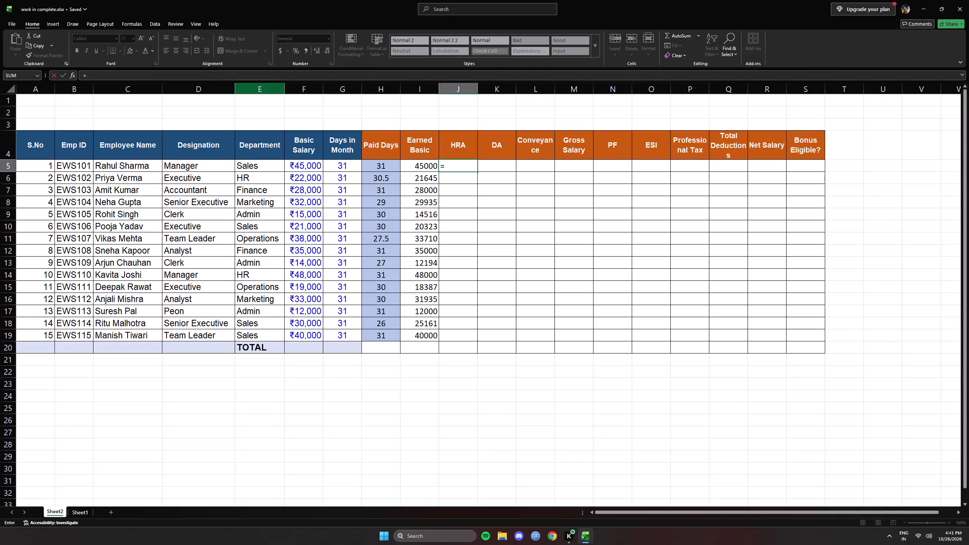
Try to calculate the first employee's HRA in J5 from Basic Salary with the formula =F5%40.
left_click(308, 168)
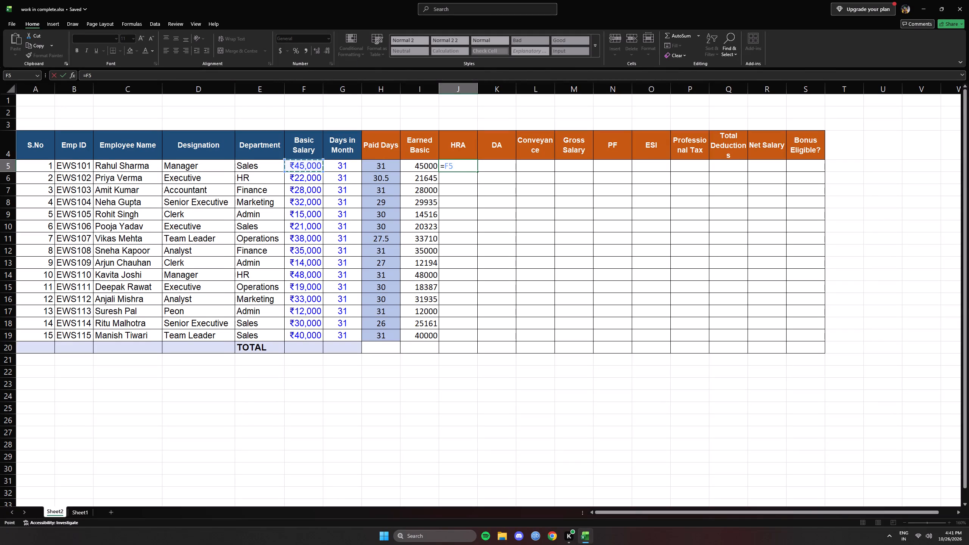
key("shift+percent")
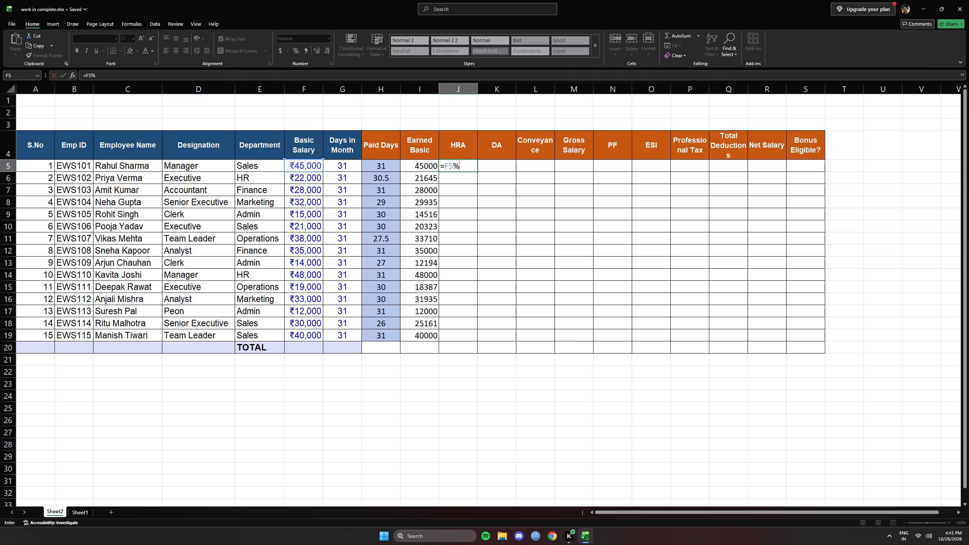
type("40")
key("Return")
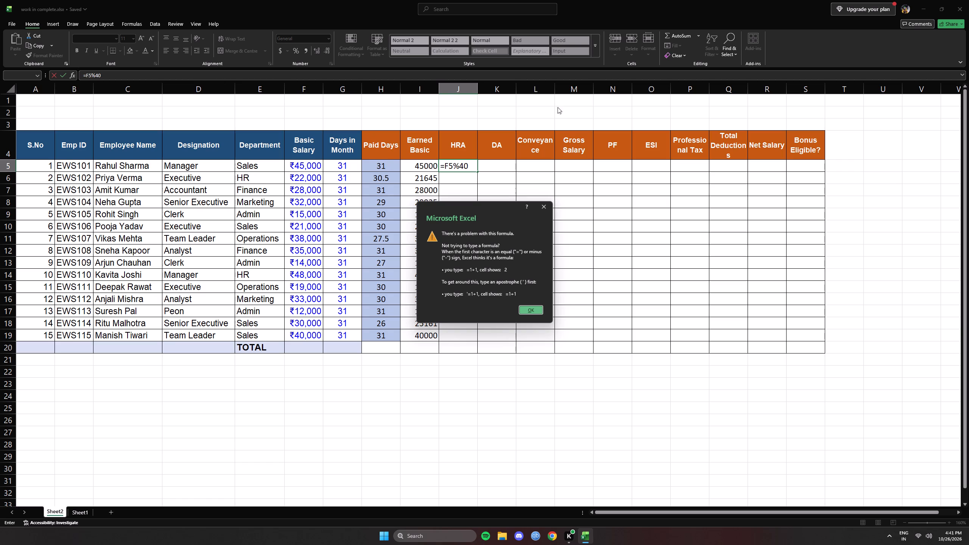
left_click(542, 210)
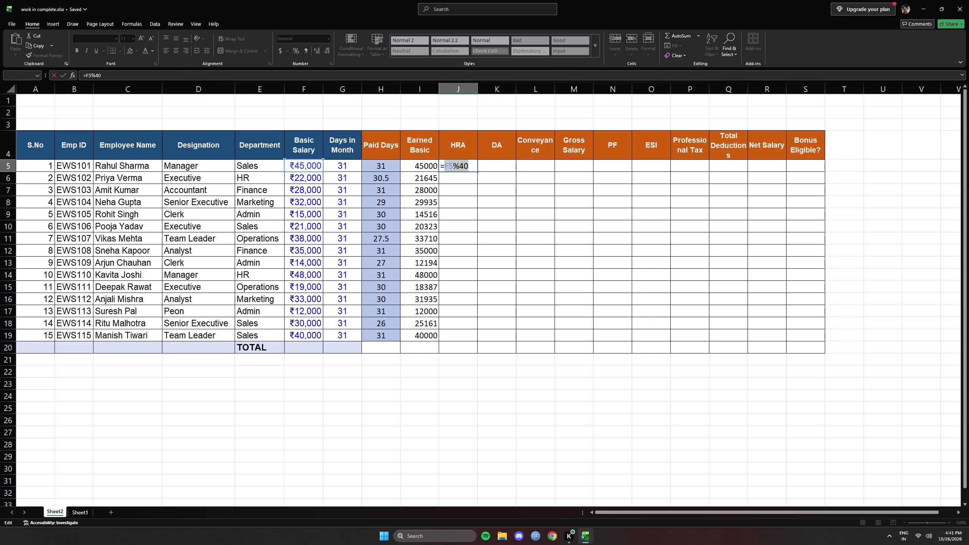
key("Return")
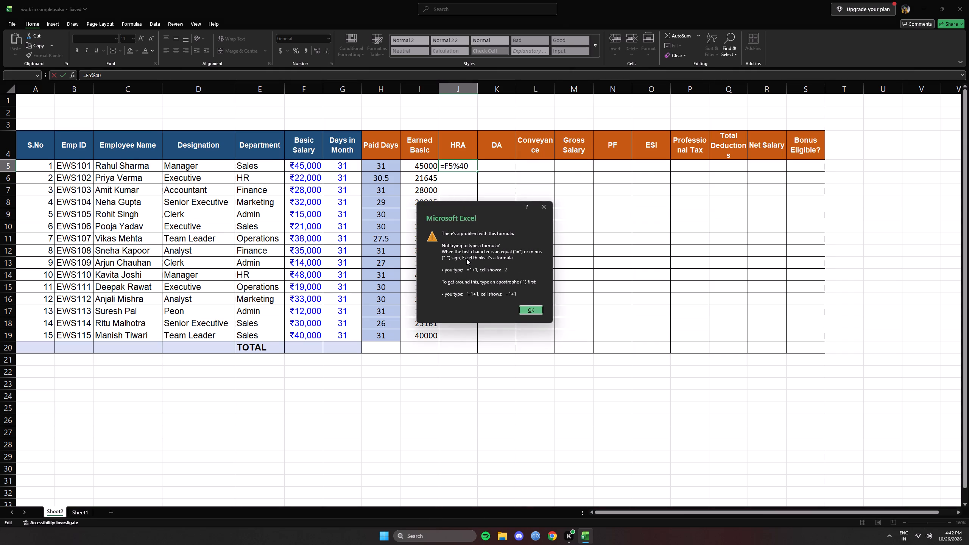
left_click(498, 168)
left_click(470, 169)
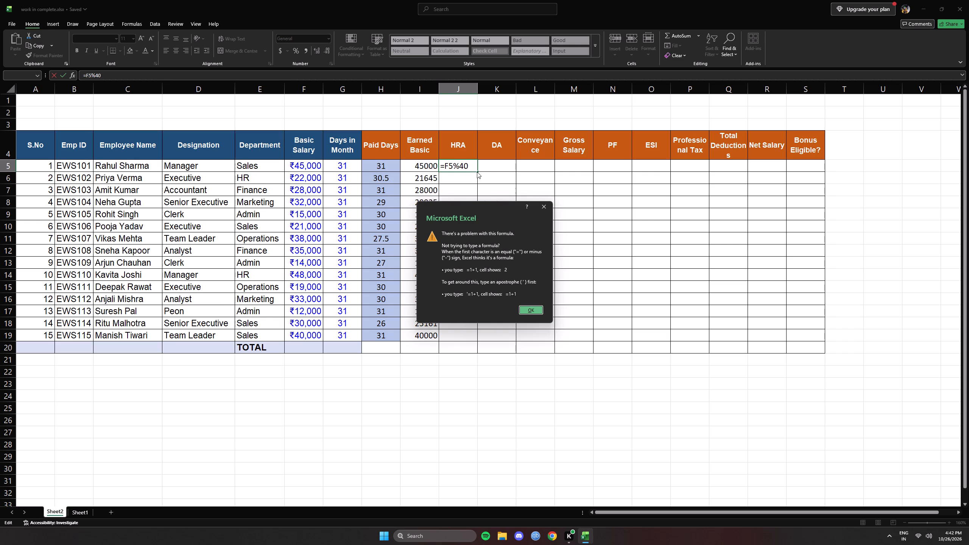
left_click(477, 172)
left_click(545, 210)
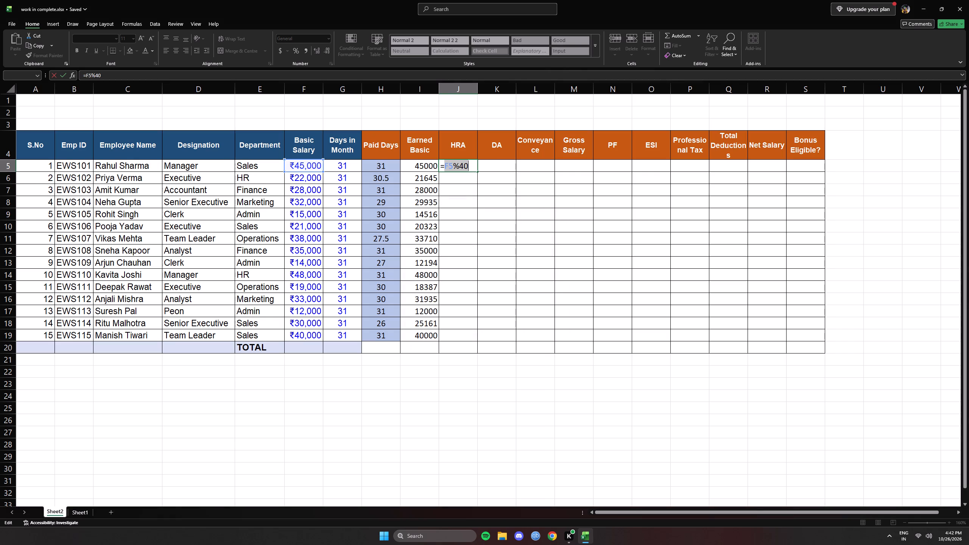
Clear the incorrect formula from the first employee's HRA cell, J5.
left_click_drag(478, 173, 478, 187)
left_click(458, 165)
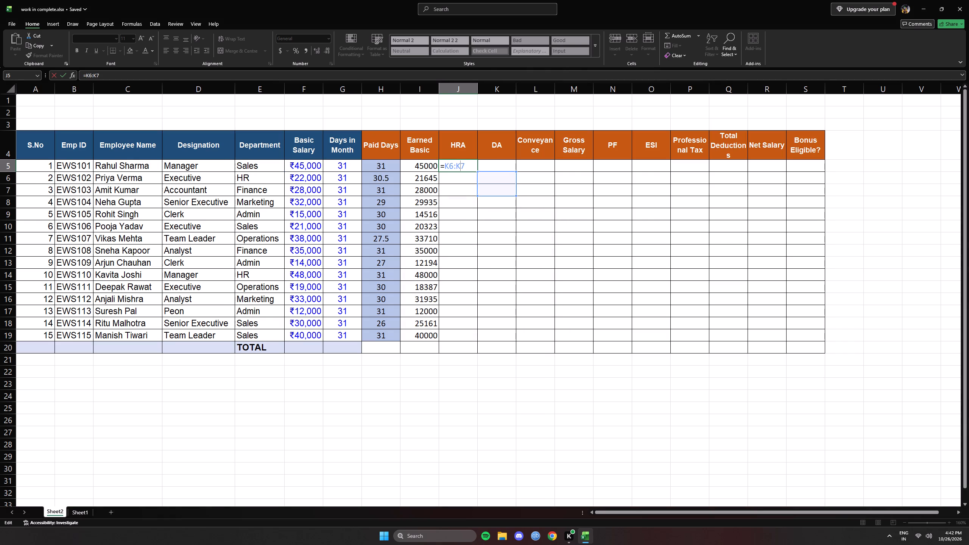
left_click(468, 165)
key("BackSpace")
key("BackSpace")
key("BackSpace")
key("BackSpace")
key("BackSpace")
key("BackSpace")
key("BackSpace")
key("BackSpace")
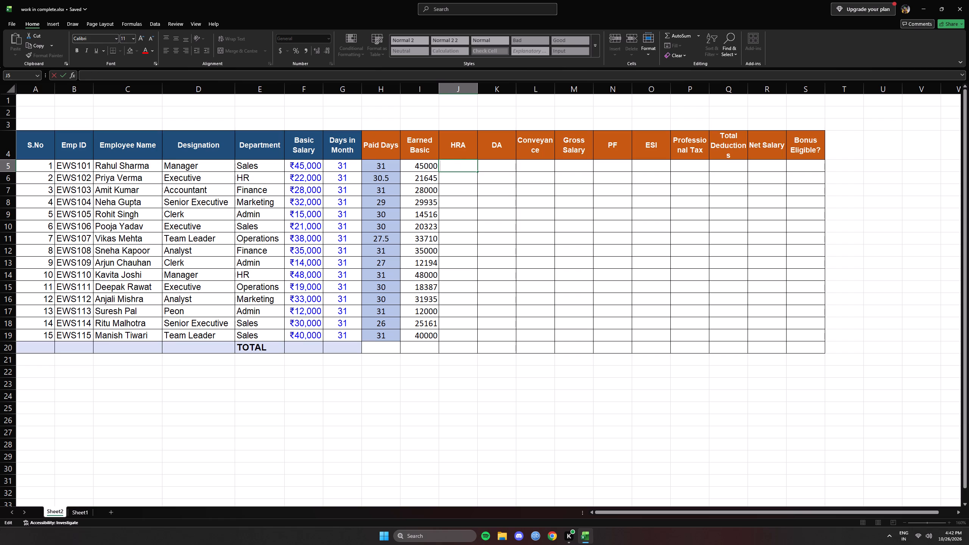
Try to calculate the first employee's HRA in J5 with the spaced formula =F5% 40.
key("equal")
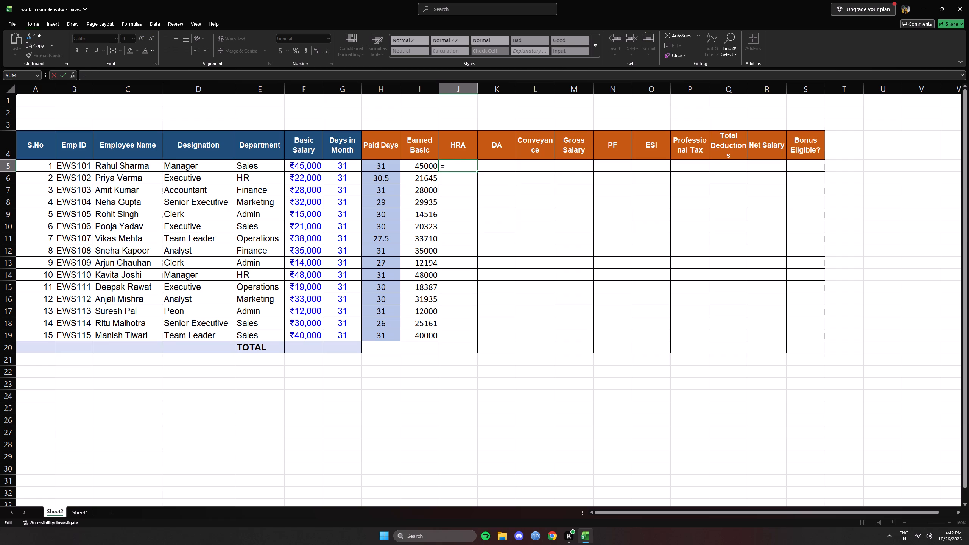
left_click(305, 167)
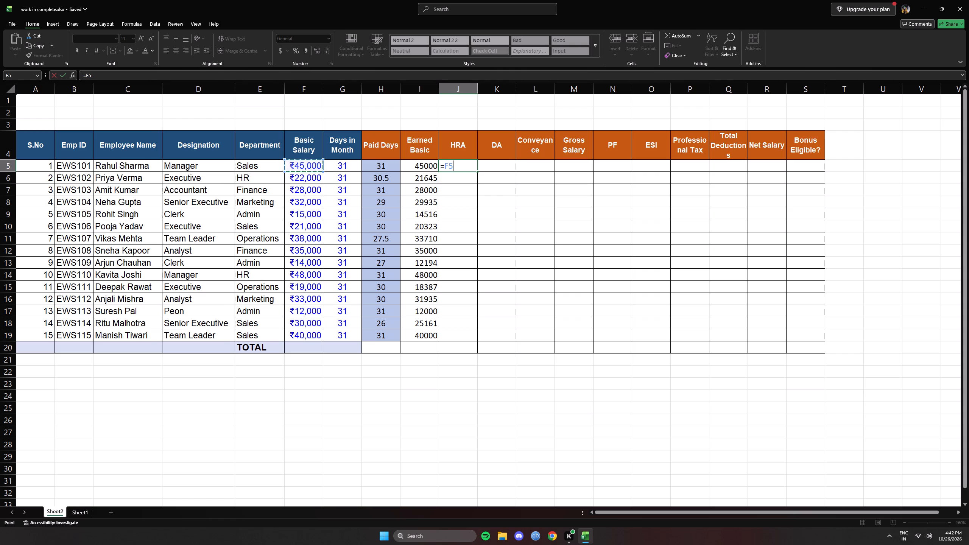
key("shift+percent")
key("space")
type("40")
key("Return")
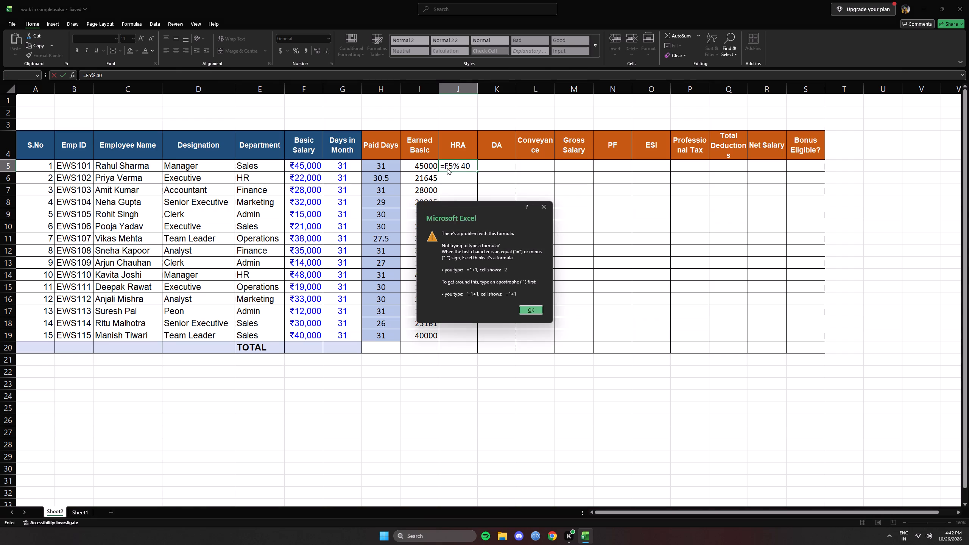
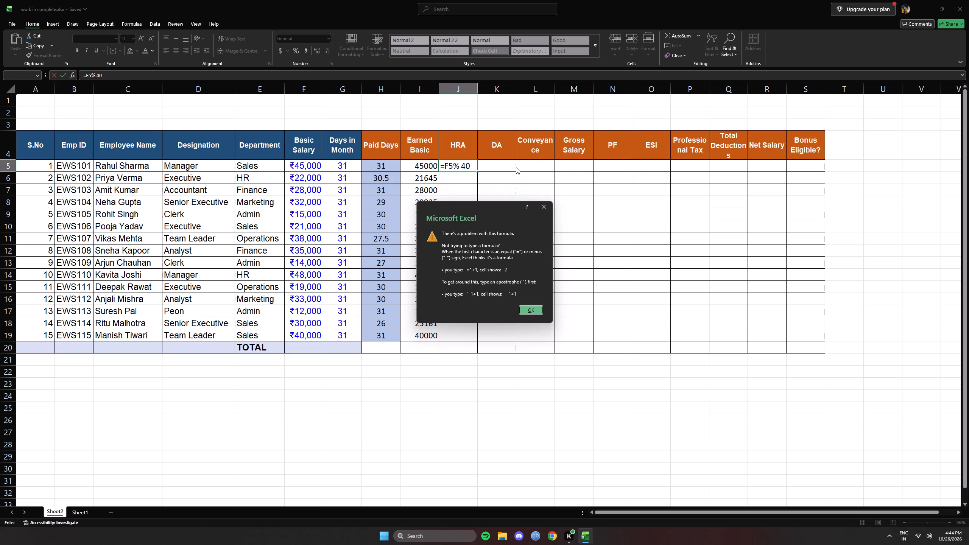
Replace the rejected formula in the first employee's HRA cell, J5, with =F5*40%.
left_click(538, 307)
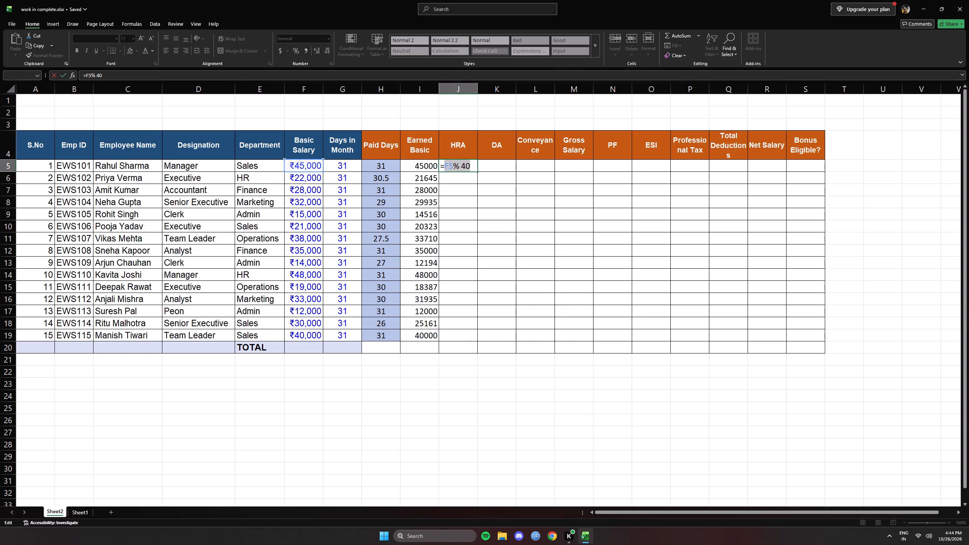
key("BackSpace")
key("BackSpace")
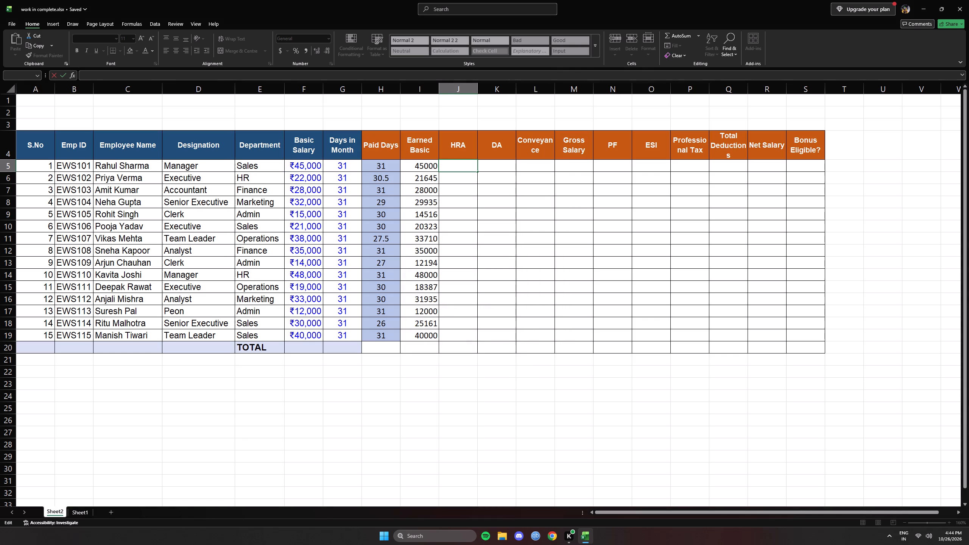
key("equal")
left_click(299, 167)
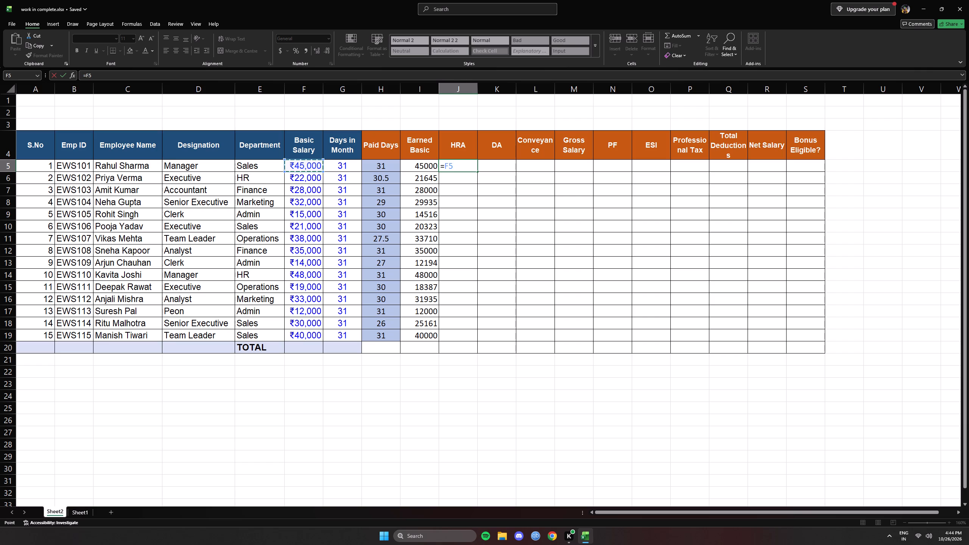
key("shift+asterisk")
type("40")
key("shift+percent")
key("Return")
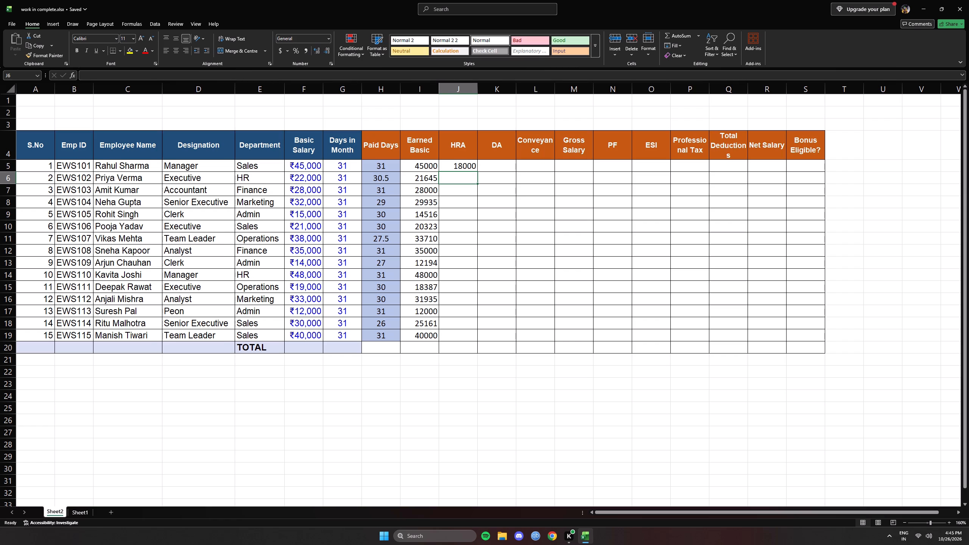
Fill the HRA formula from J5 down through the last employee's row, J19.
left_click(466, 165)
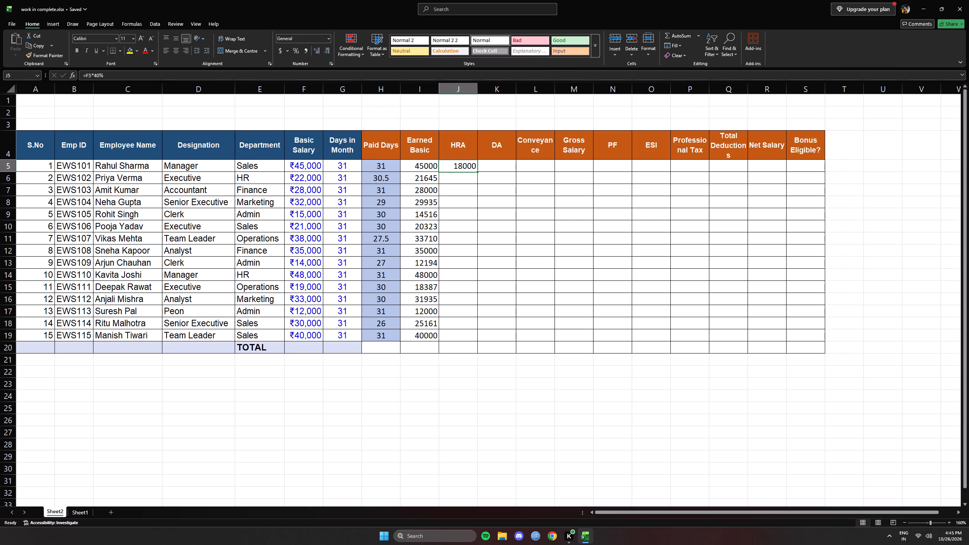
left_click_drag(478, 172, 497, 341)
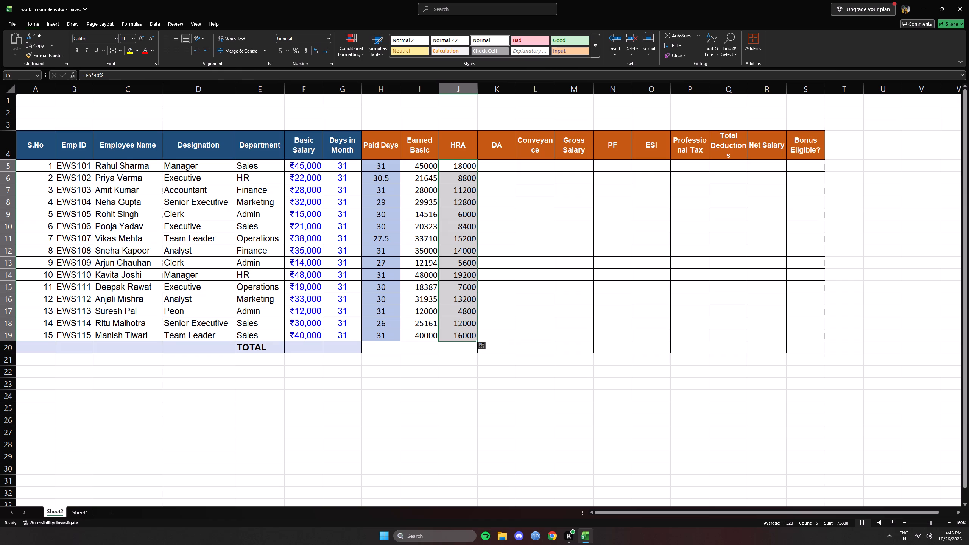
Enter the formula =F5*40% in K5 to calculate the first employee's DA from Basic Salary.
left_click(489, 170)
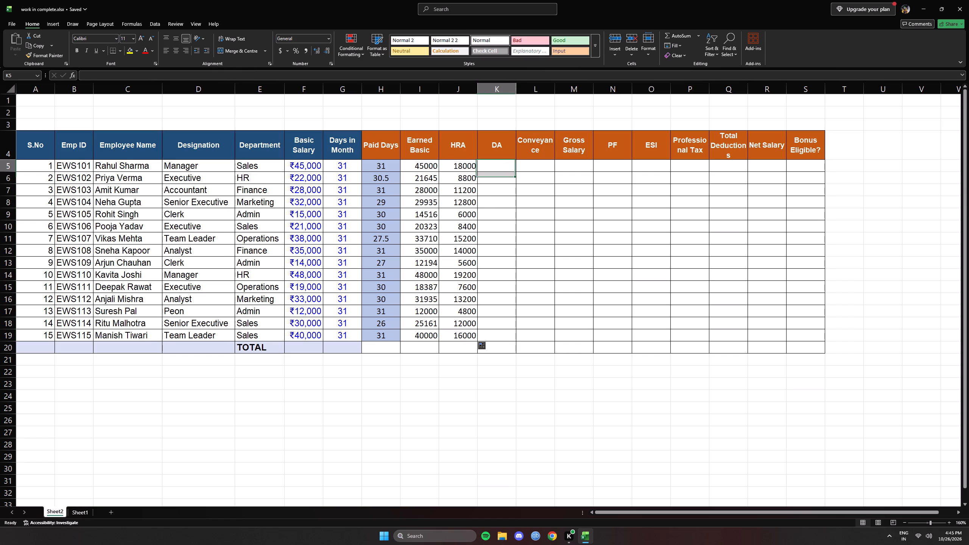
key("equal")
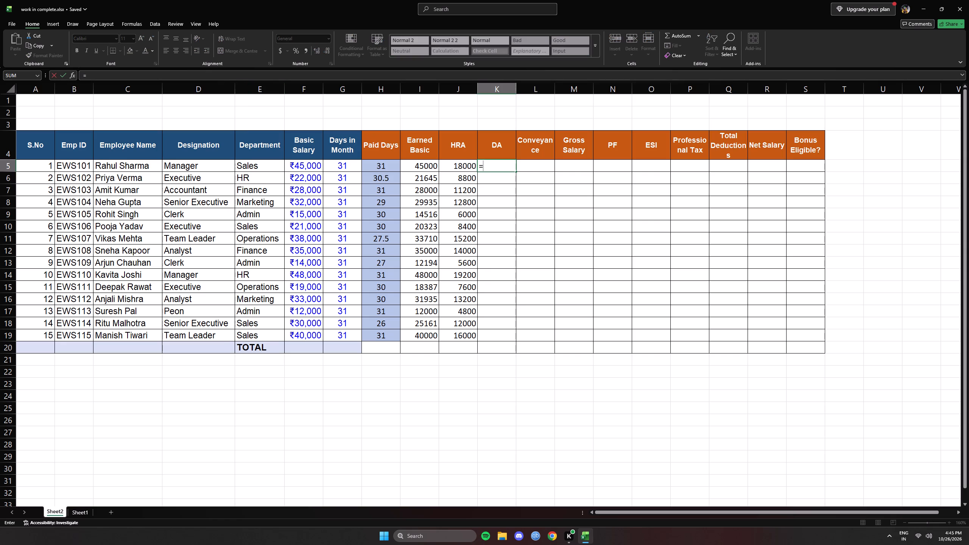
left_click(303, 167)
key("shift+asterisk")
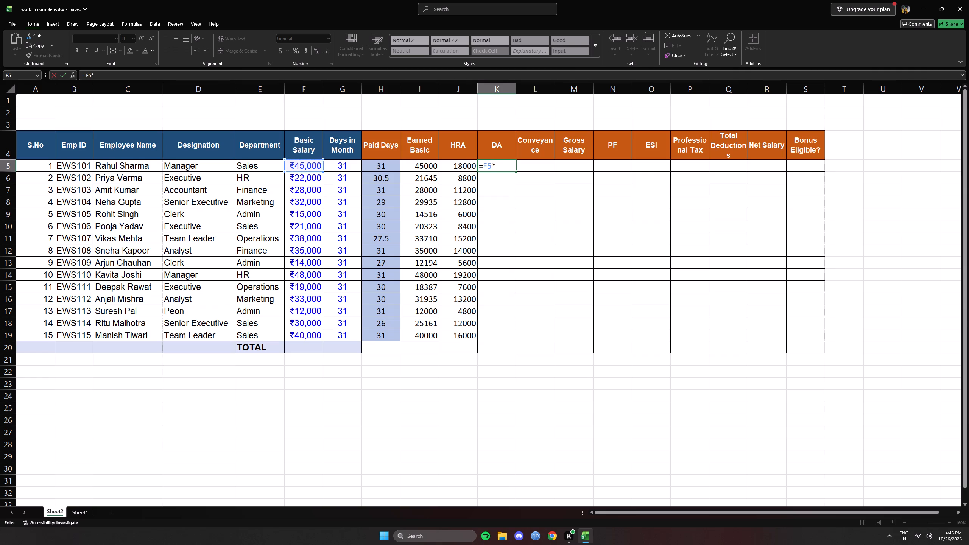
key("4")
key("0")
key("shift+asterisk")
key("shift+BackSpace")
key("shift+percent")
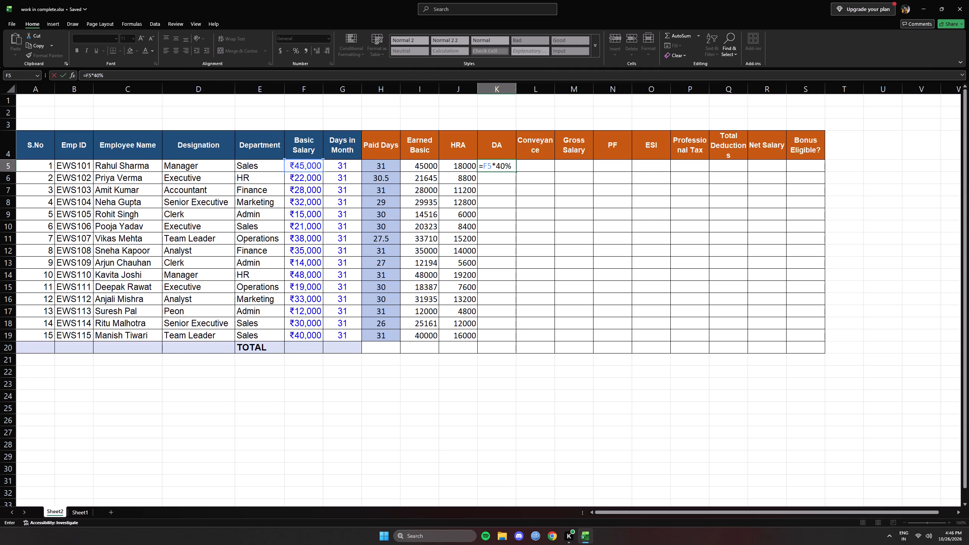
Fill the DA formula from K5 down the column through K20.
left_click_drag(516, 173, 509, 271)
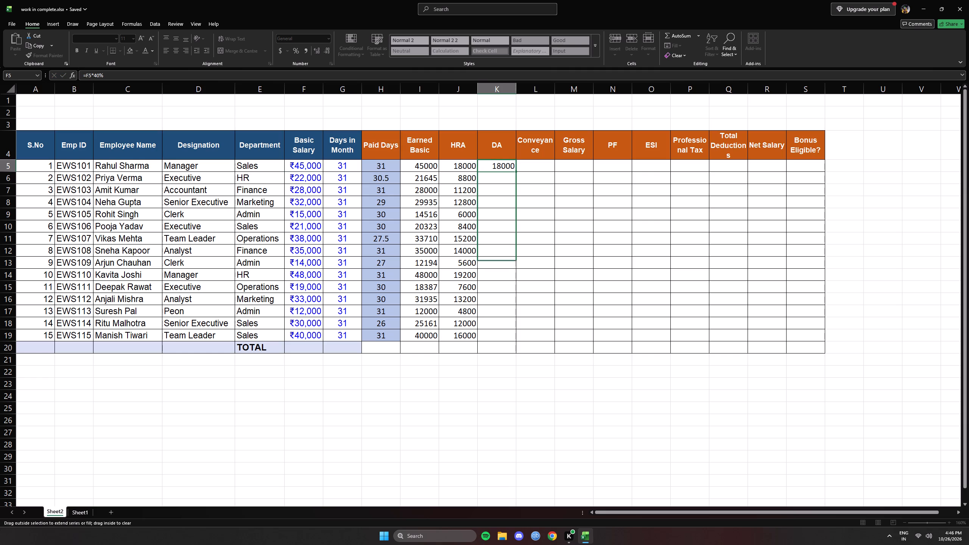
left_click_drag(509, 271, 502, 352)
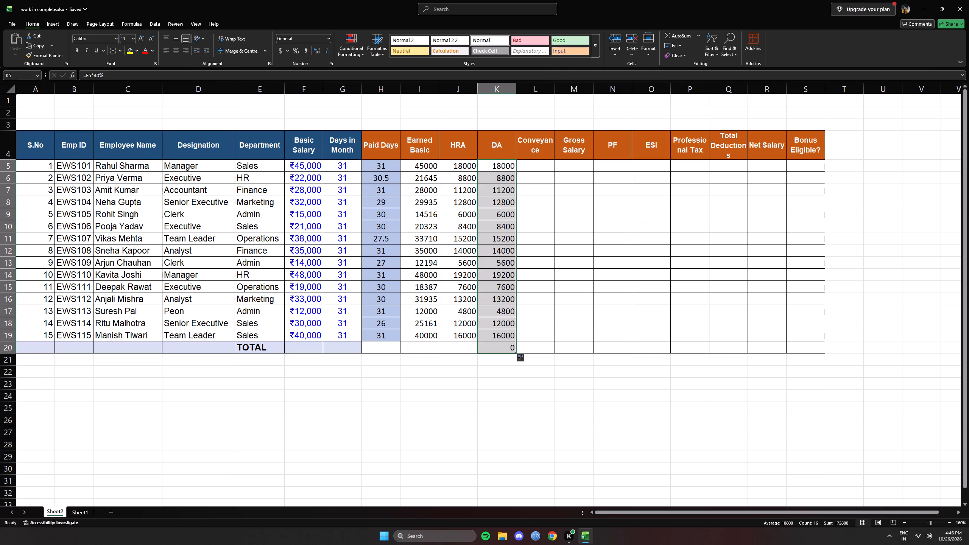
Clear the extra DA formula from K20 in the TOTAL row.
left_click(514, 354)
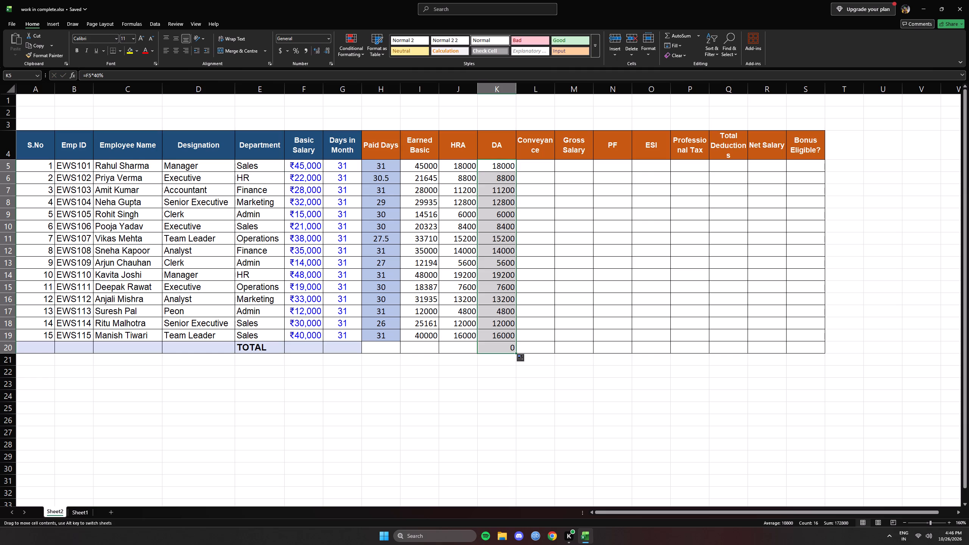
left_click(511, 349)
key("BackSpace")
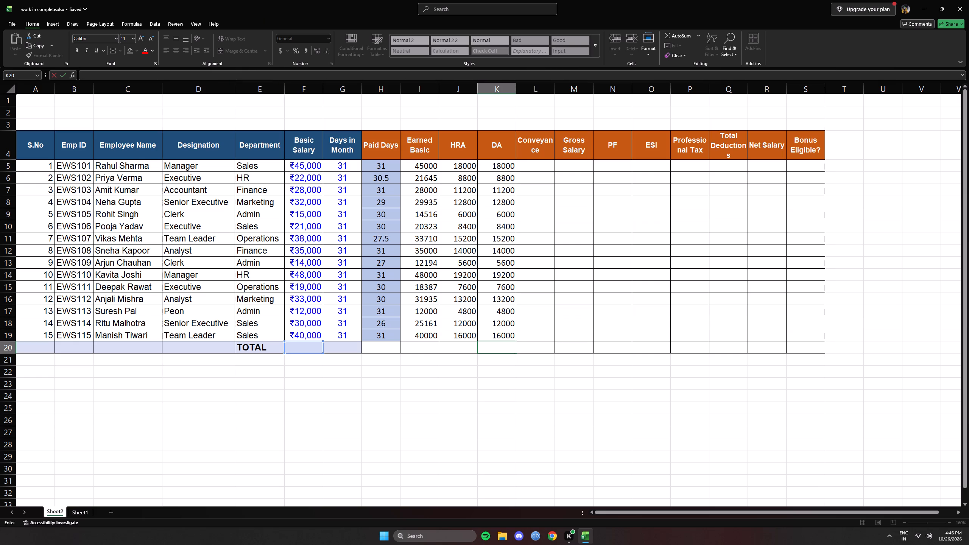
left_click_drag(507, 167, 509, 170)
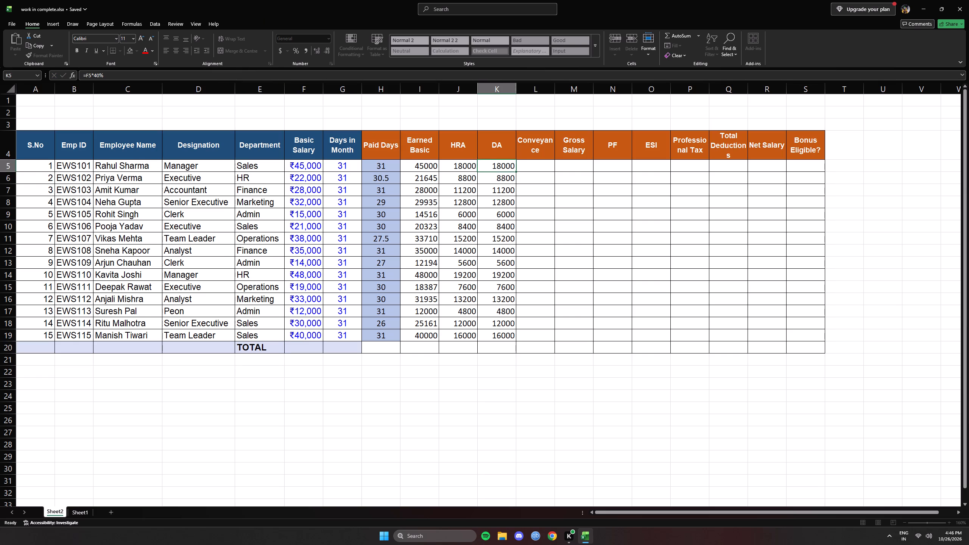